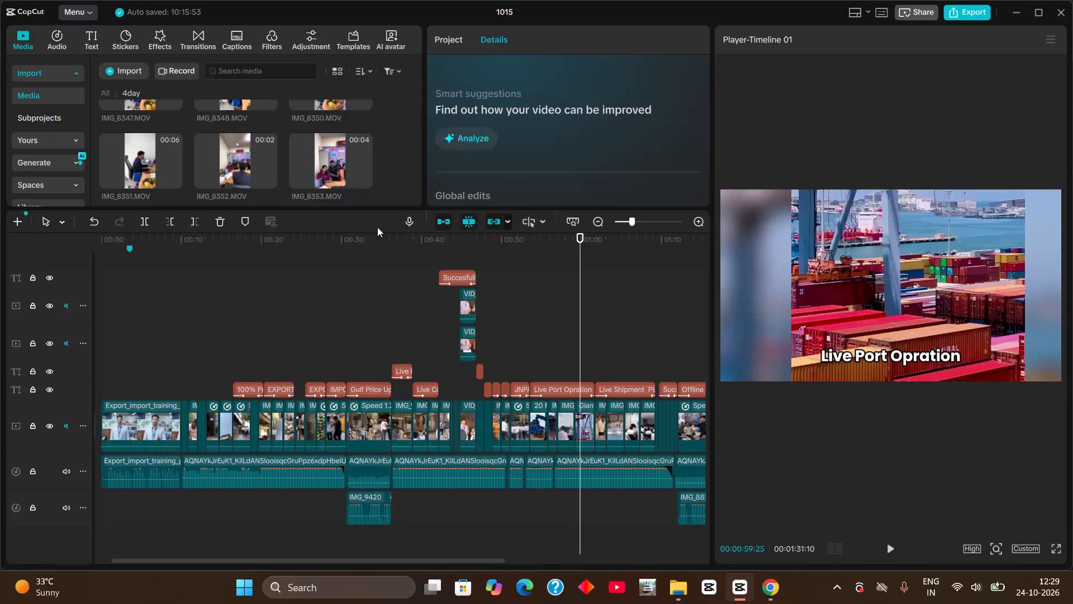
# Enlarge the media library area above the timeline so that more rows of clip thumbnails fit.
pyautogui.moveTo(375, 210); pyautogui.dragTo(386, 387)
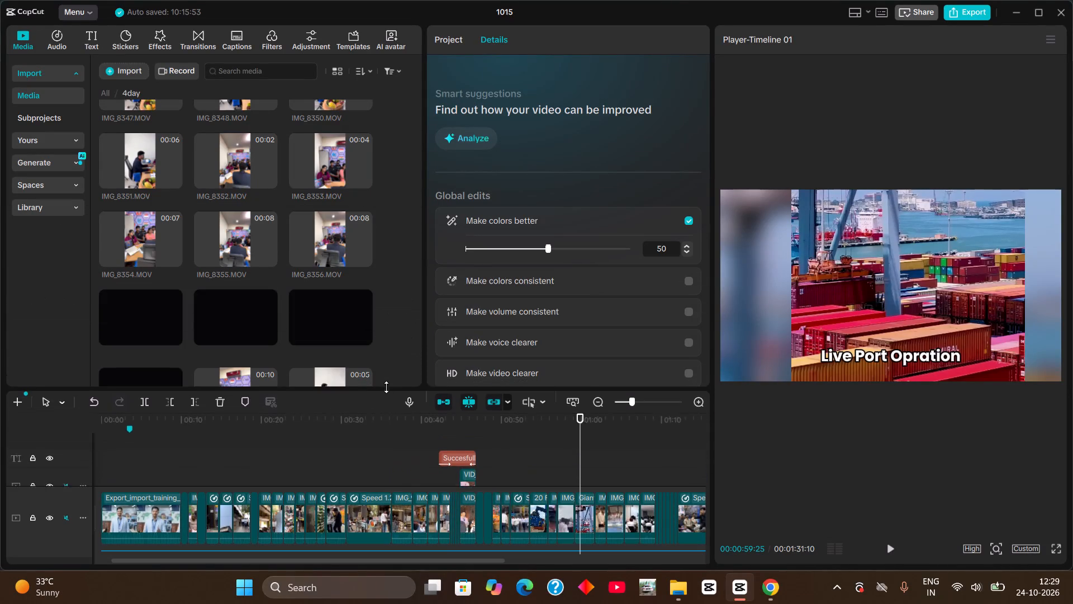
pyautogui.moveTo(386, 387); pyautogui.dragTo(386, 361)
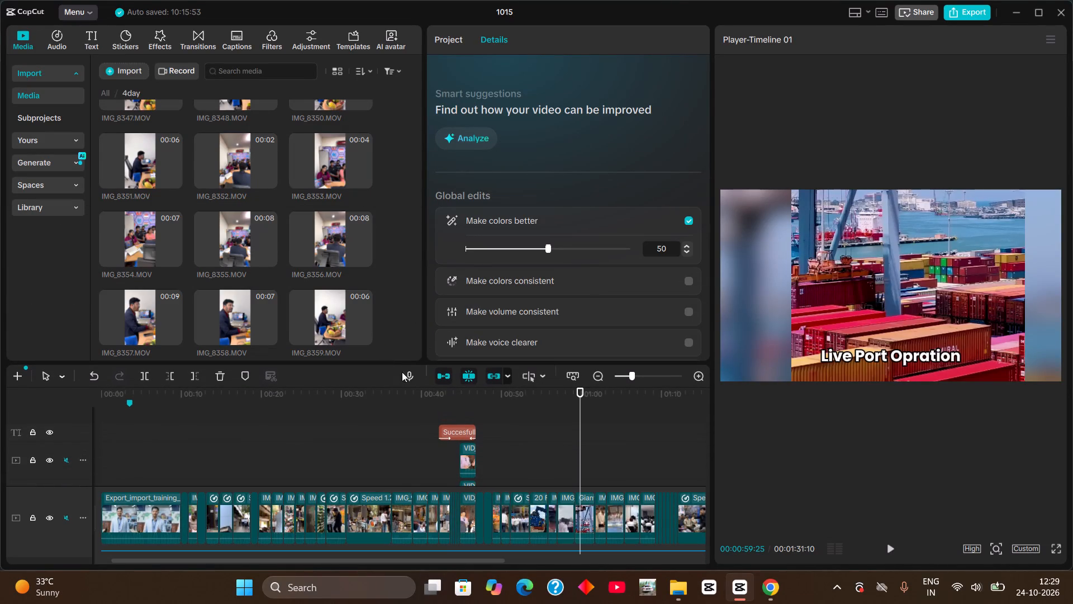
# Move the playhead back to the very start of the timeline, at 00:00:00:00.
pyautogui.scroll(-5, 529, 424)
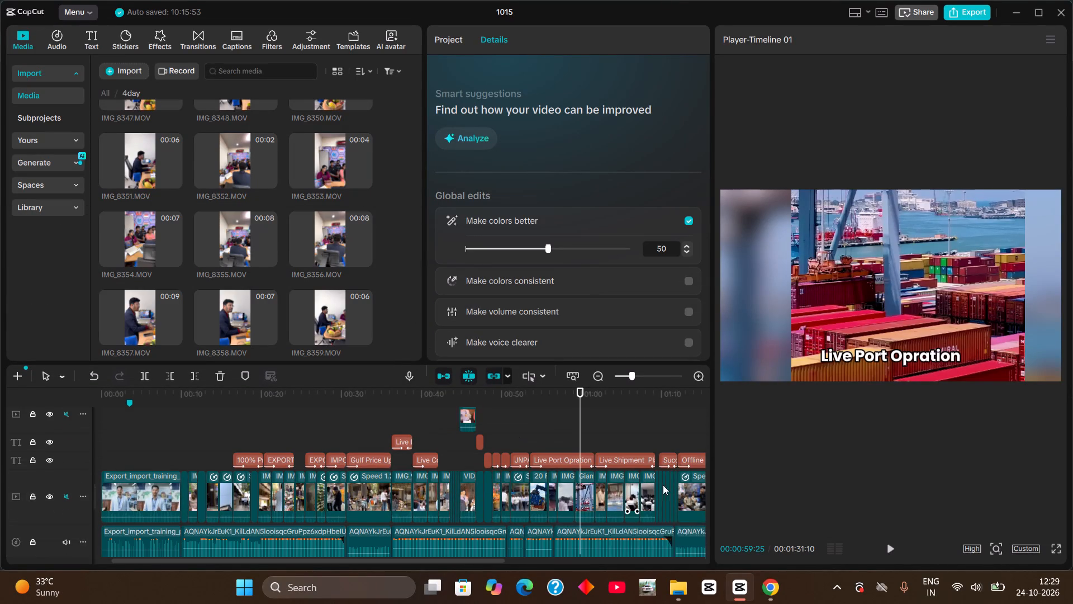
pyautogui.scroll(-4, 672, 469)
pyautogui.scroll(2, 672, 468)
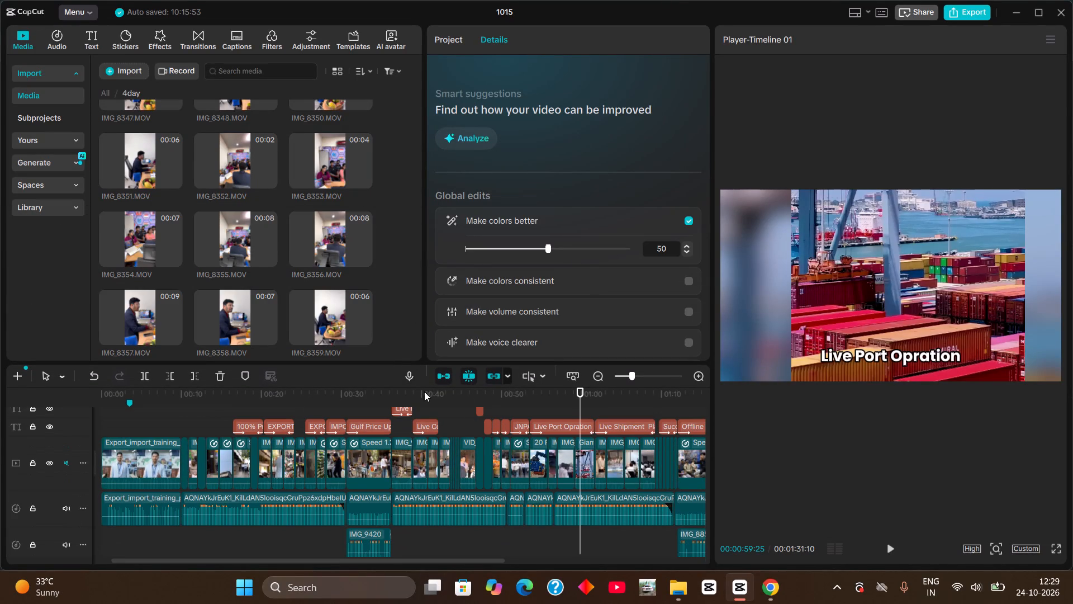
pyautogui.moveTo(359, 395); pyautogui.dragTo(0, 398)
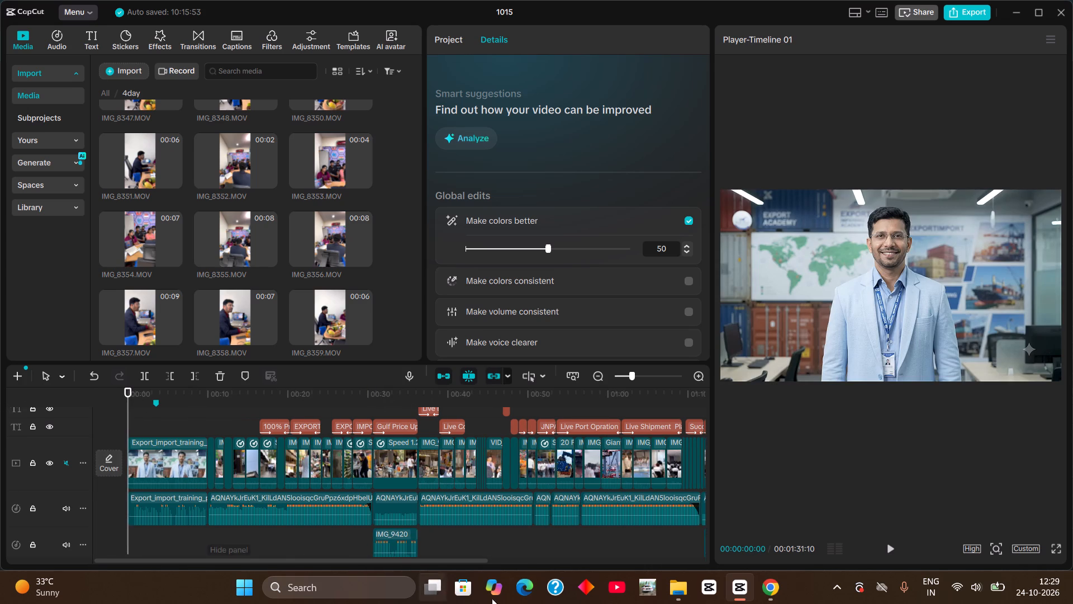
# In the Downloads folder in File Explorer, select today's nine m4a audio files, from iVenus 8.m4a (2) through iVenus.m4a (2).
pyautogui.click(681, 591)
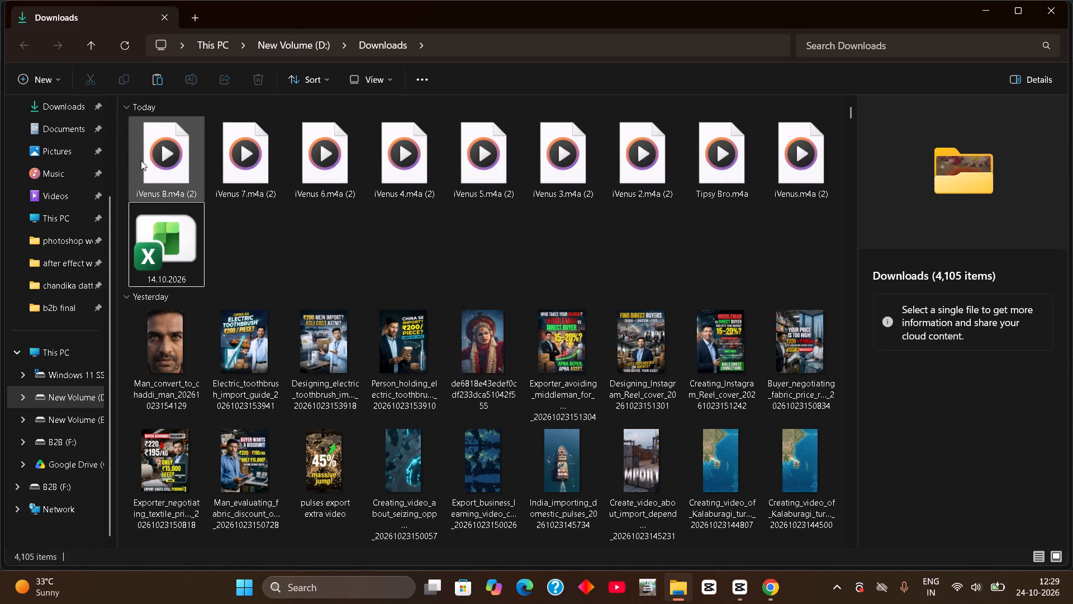
pyautogui.click(154, 166)
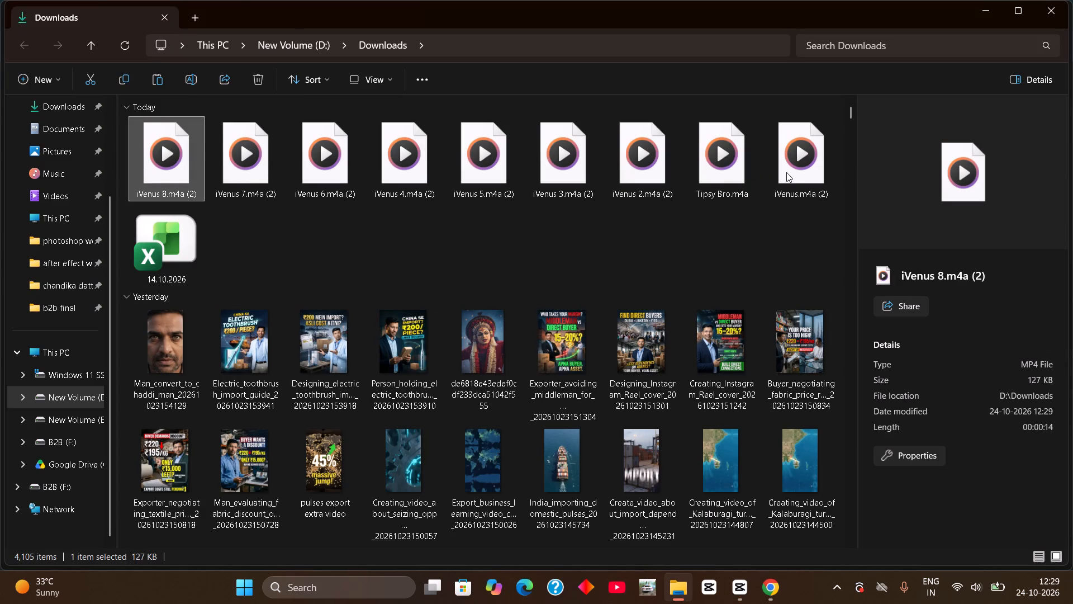
pyautogui.keyDown('shift'); pyautogui.doubleClick(786, 172); pyautogui.keyUp('shift')
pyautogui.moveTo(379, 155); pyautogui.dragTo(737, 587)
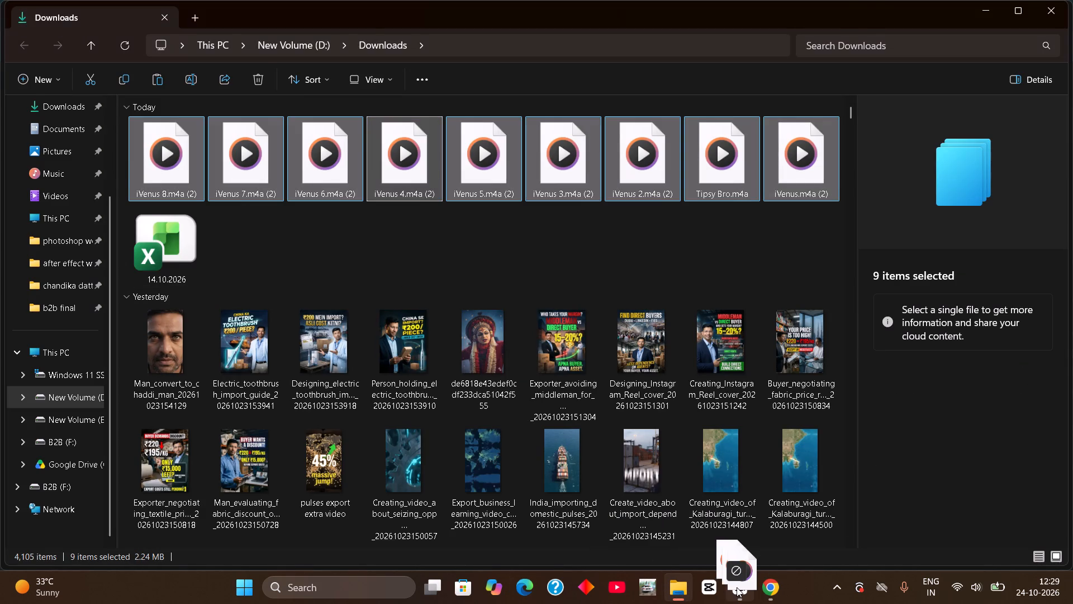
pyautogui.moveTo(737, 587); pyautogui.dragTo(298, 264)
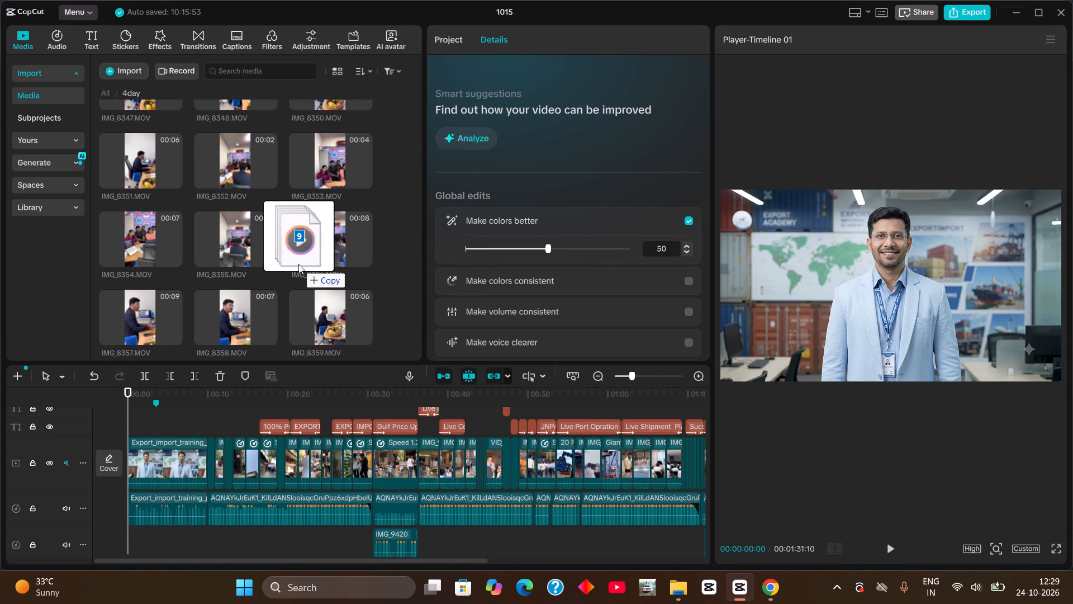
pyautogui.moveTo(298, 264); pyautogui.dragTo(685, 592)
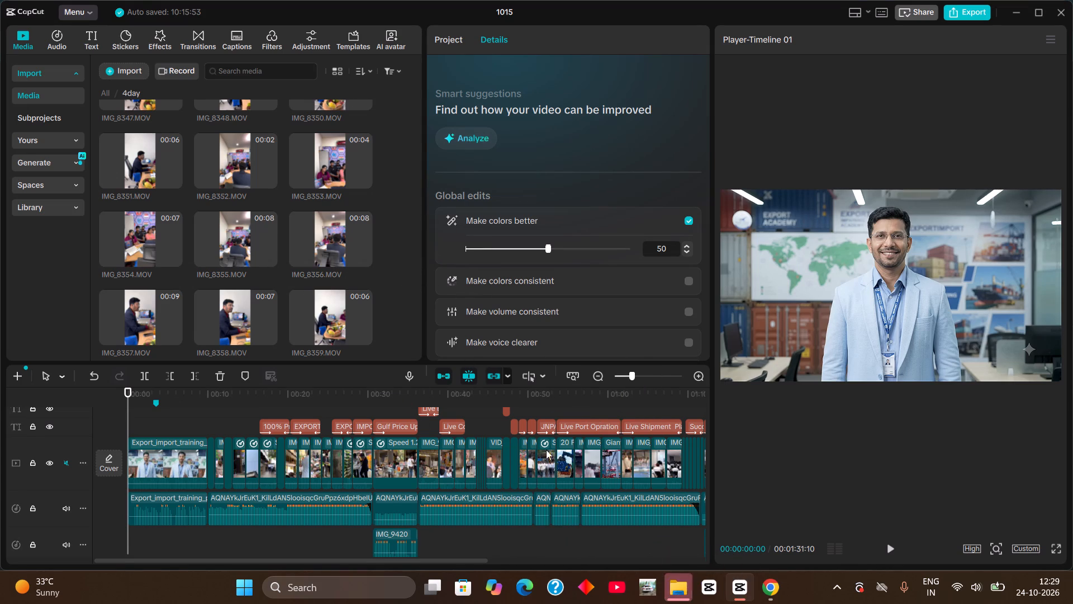
# Leave the 4day folder for the top-level All media and bring in the nine selected m4a audio files from Downloads.
pyautogui.click(103, 93)
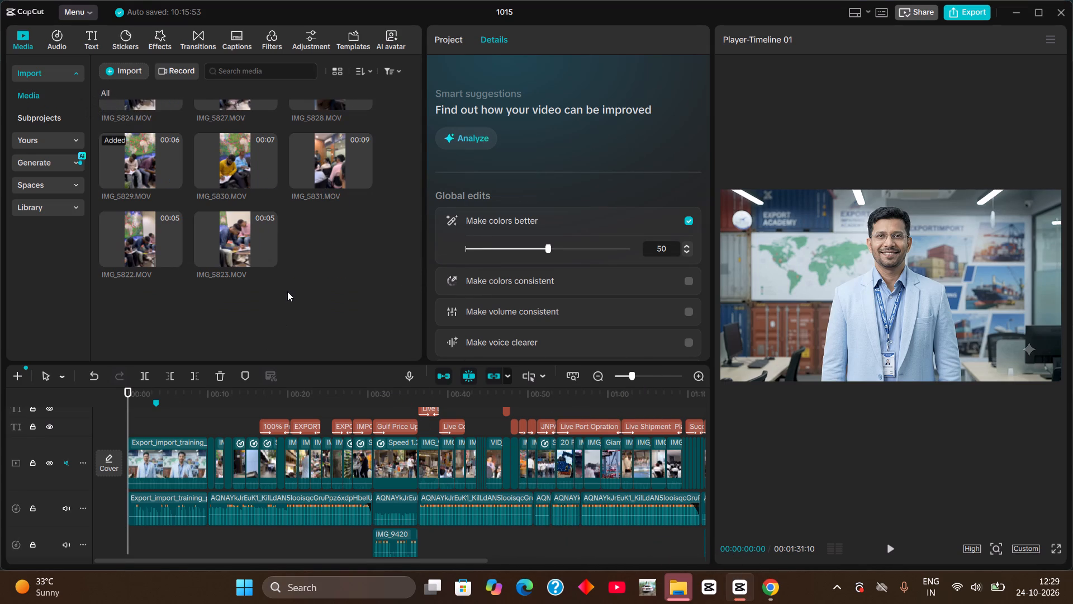
pyautogui.click(686, 592)
pyautogui.moveTo(239, 150); pyautogui.dragTo(515, 328)
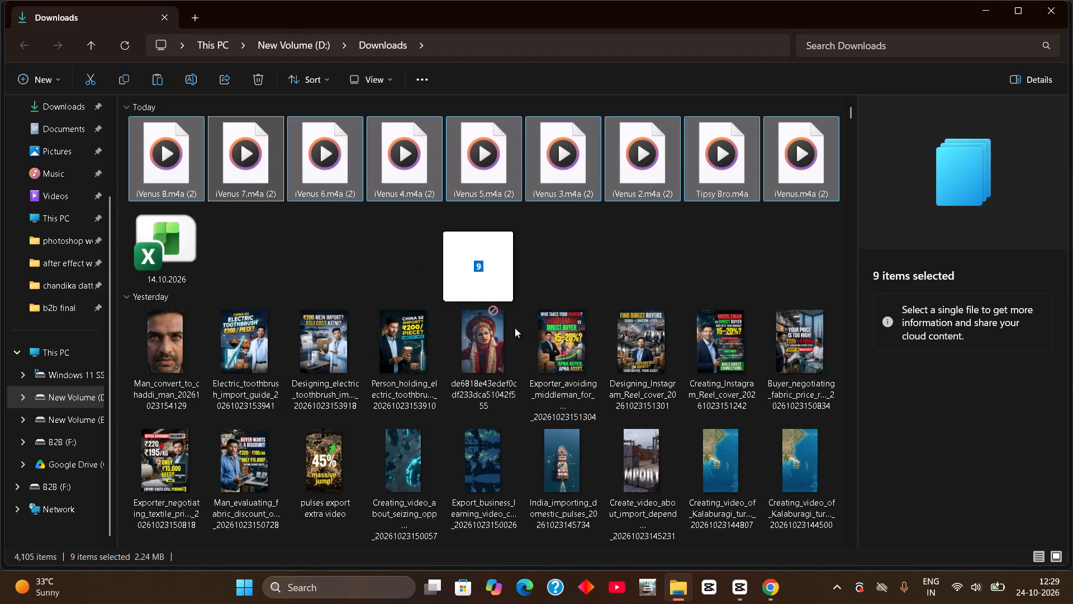
pyautogui.moveTo(515, 328); pyautogui.dragTo(289, 288)
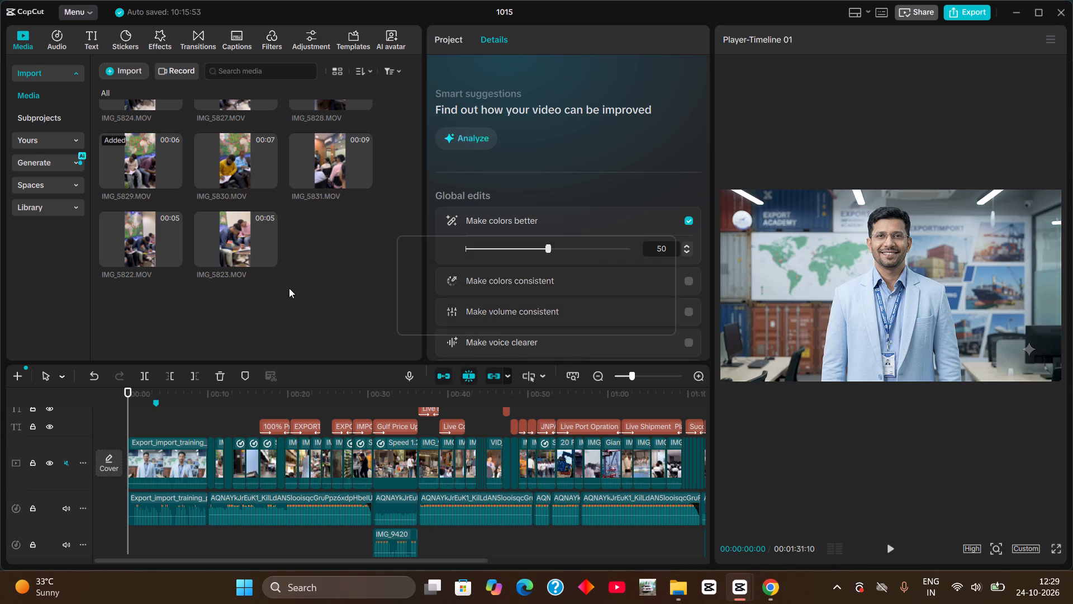
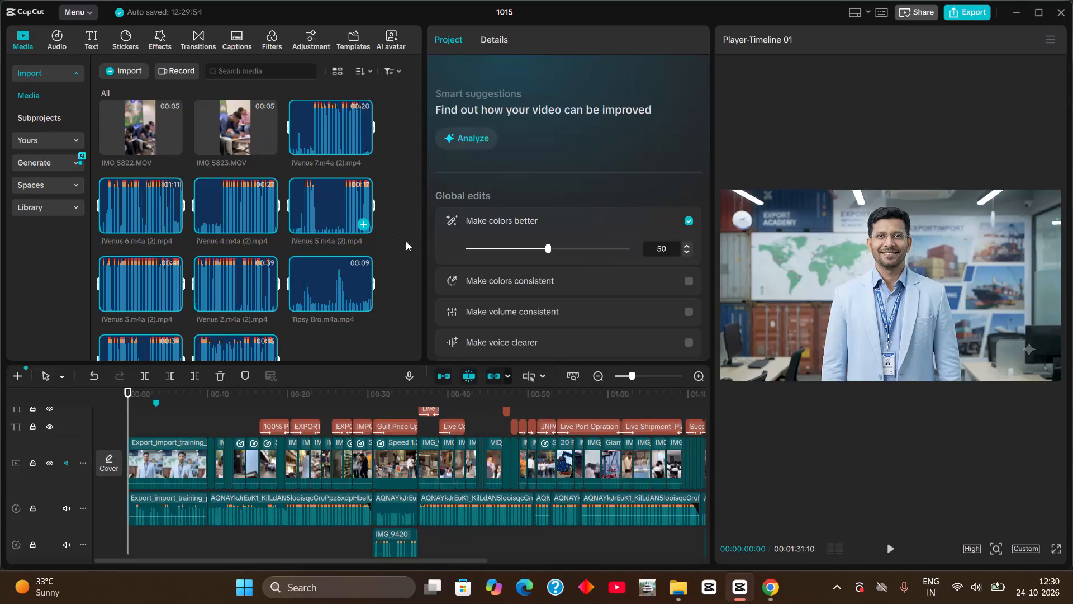
# Scrub through the opening clips and place the playhead at 00:00:13:03, where IMG_6182.MOV starts.
pyautogui.click(400, 234)
pyautogui.scroll(-1, 297, 233)
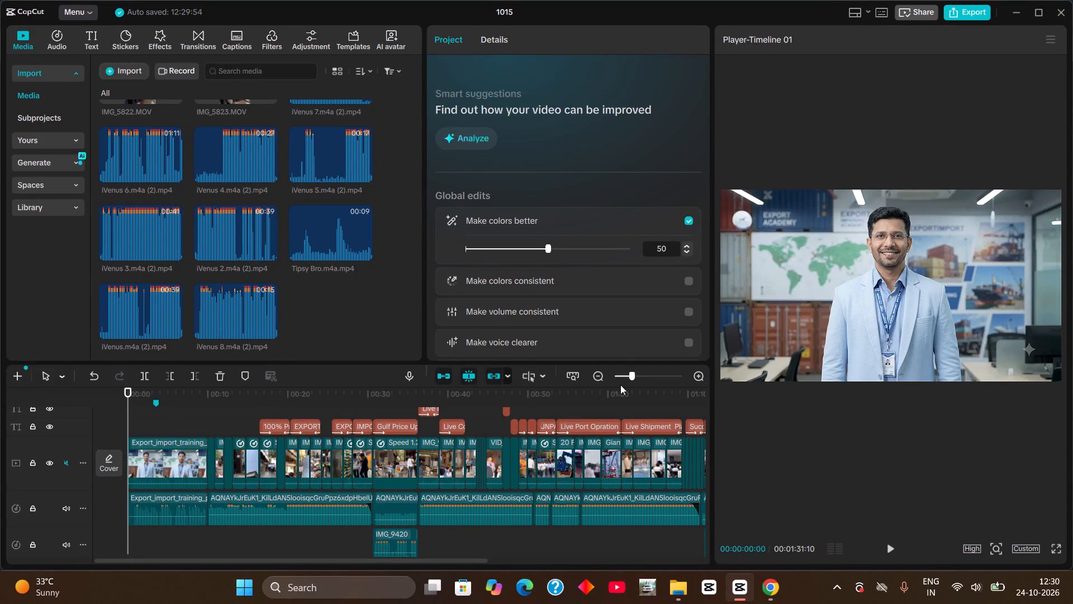
pyautogui.click(643, 377)
pyautogui.click(651, 375)
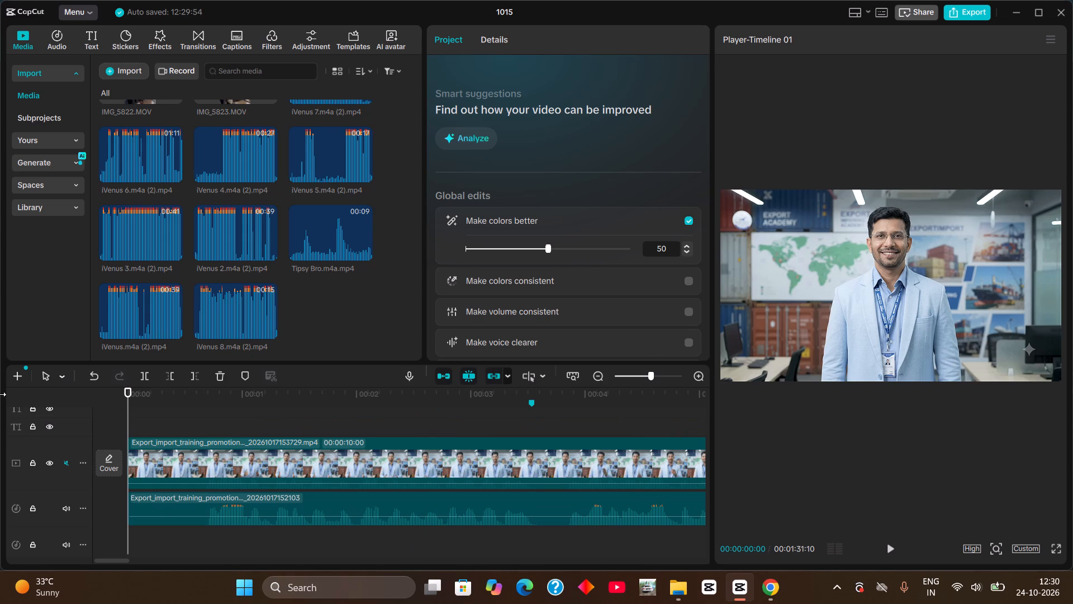
pyautogui.moveTo(136, 397); pyautogui.dragTo(700, 437)
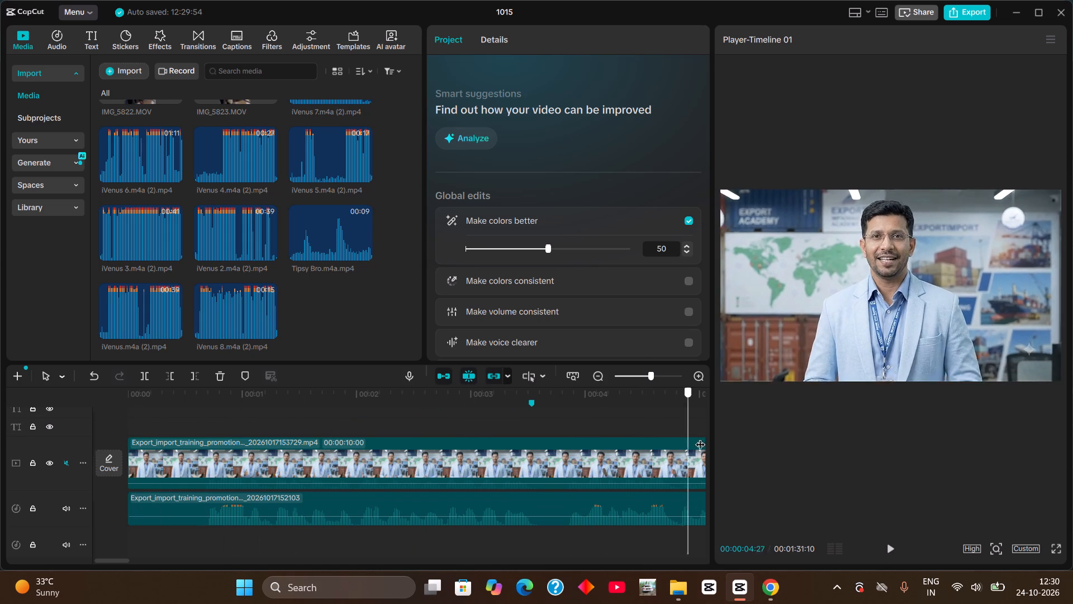
pyautogui.moveTo(700, 437); pyautogui.dragTo(547, 410)
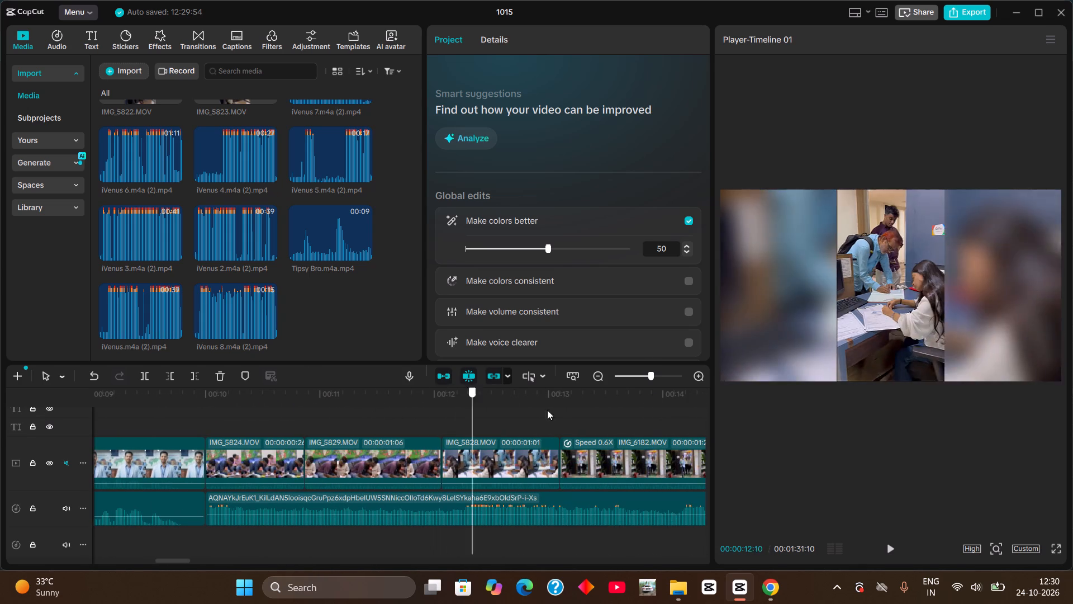
pyautogui.moveTo(547, 410); pyautogui.dragTo(560, 407)
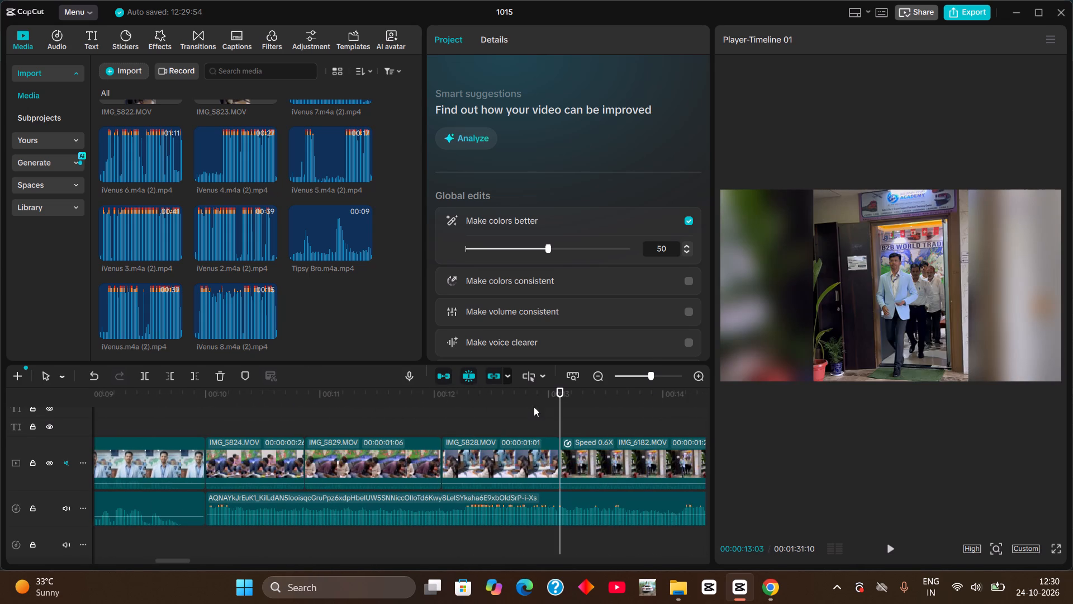
# Play the edit from 00:00:13:03, stopping with the playhead at 00:00:16:14, where the 100% Practical Study Tour title starts.
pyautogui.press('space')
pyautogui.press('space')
pyautogui.doubleClick(559, 395)
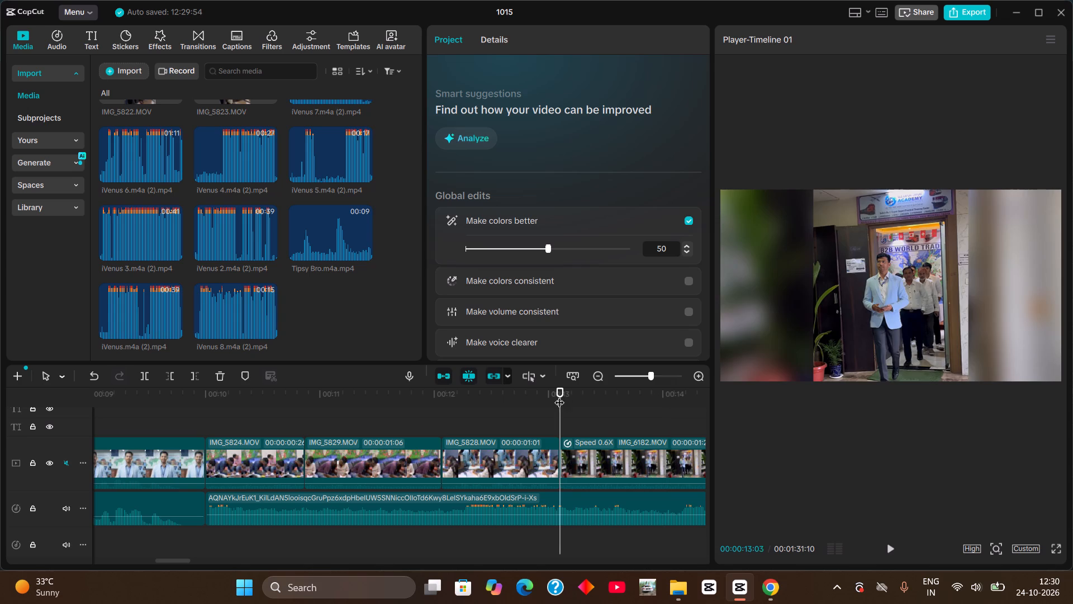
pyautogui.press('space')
pyautogui.click(977, 583)
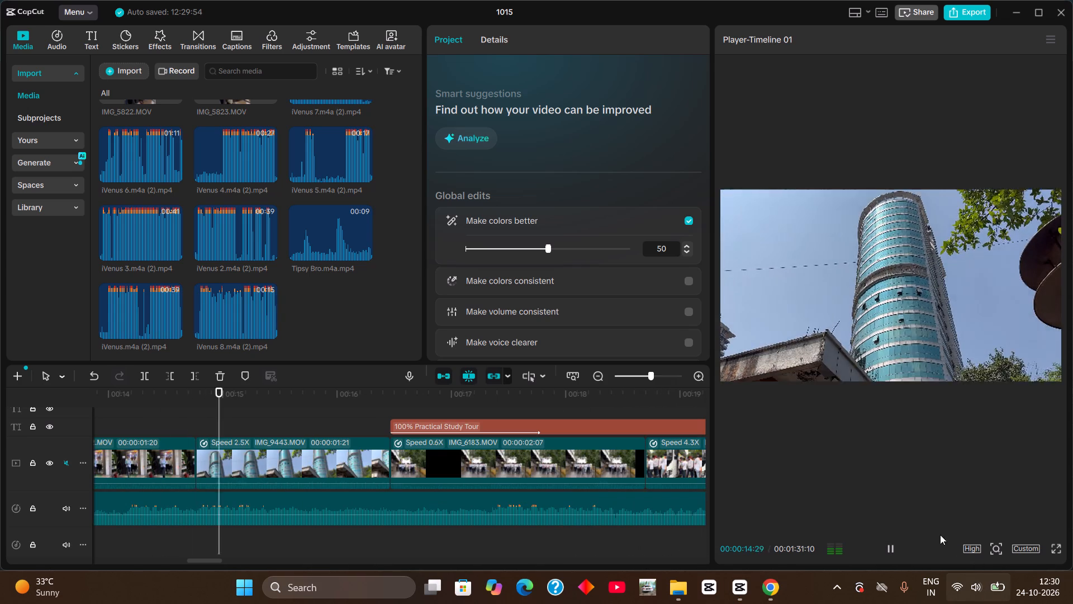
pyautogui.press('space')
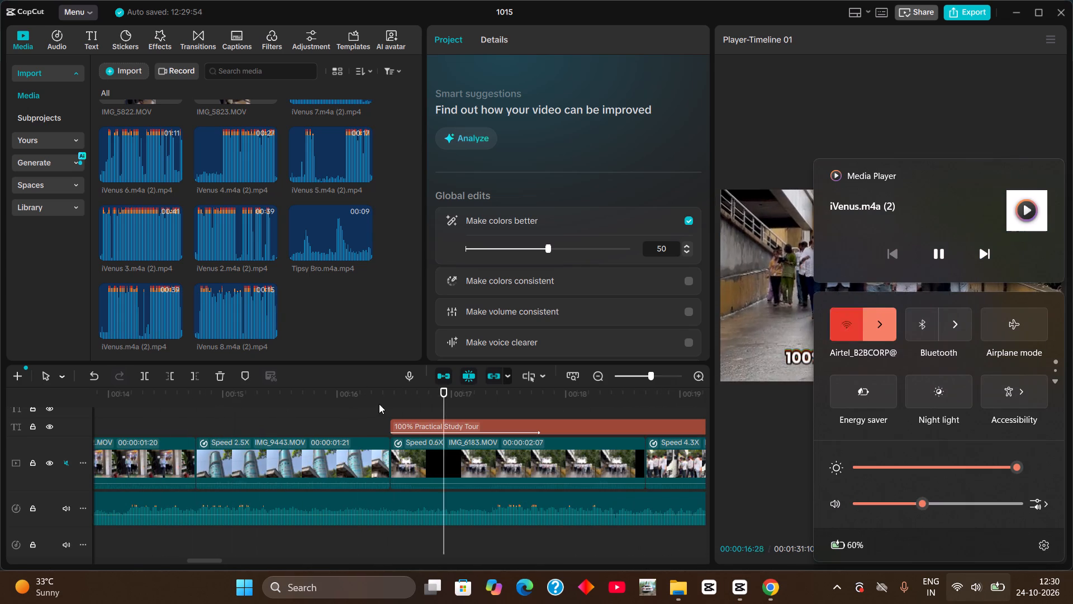
pyautogui.click(386, 400)
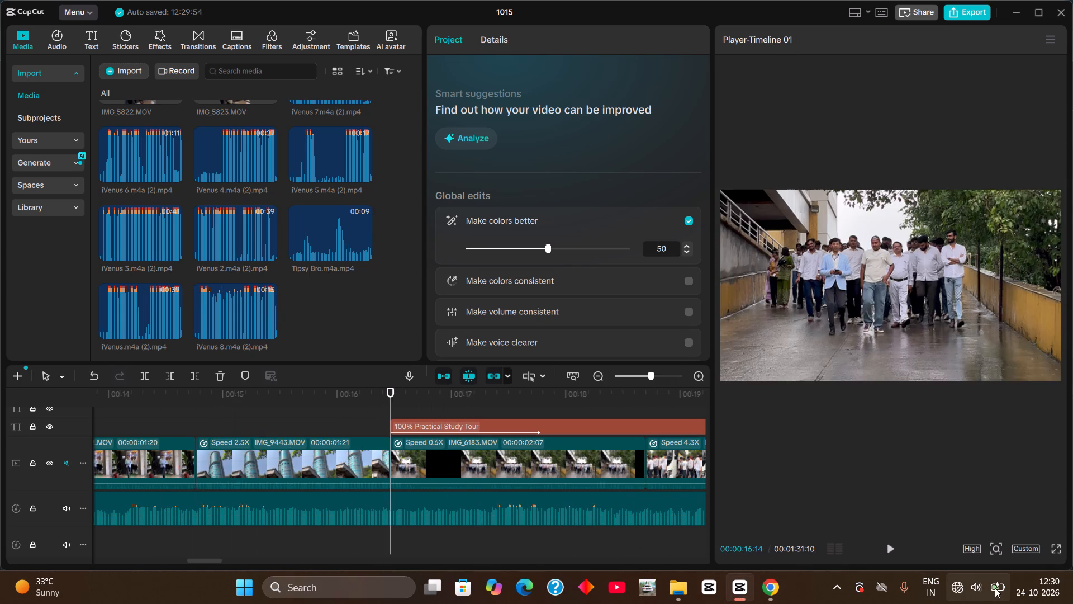
# Raise the computer's sound volume in the system quick settings and return to the editor.
pyautogui.doubleClick(977, 588)
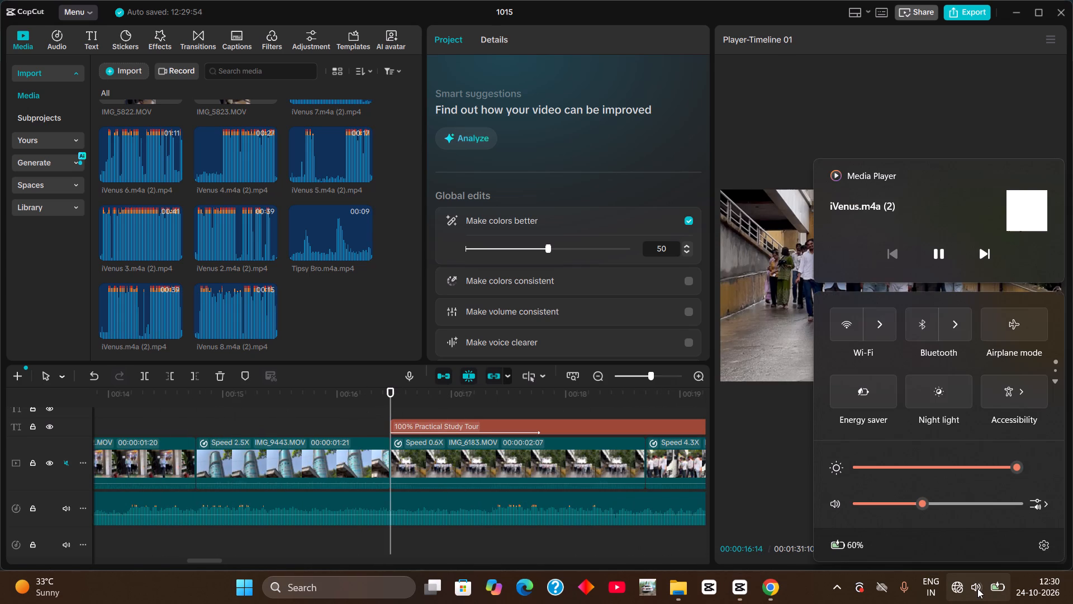
pyautogui.click(959, 506)
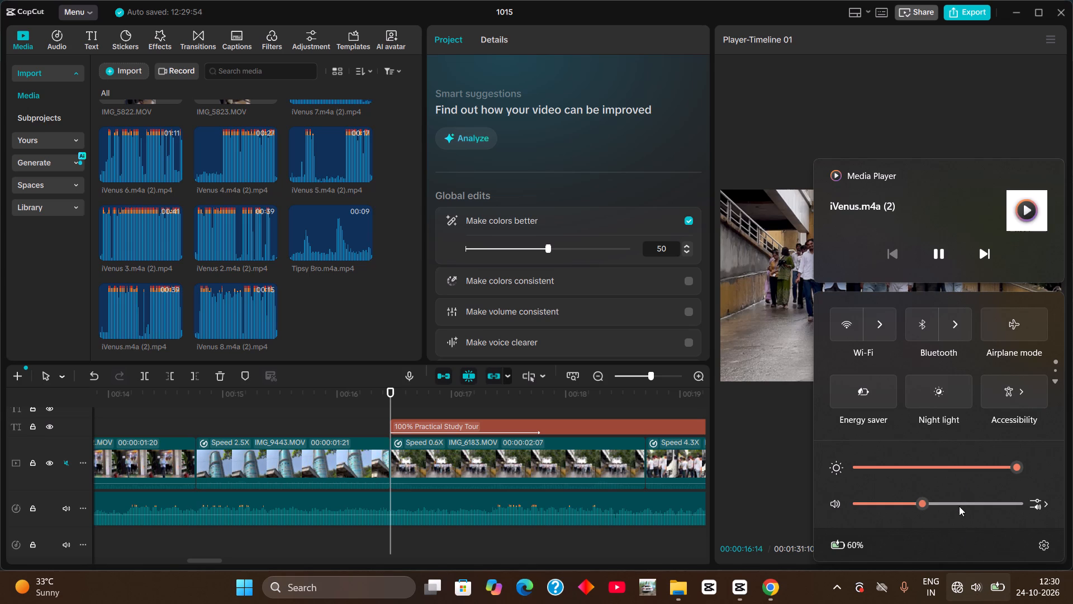
pyautogui.click(947, 506)
pyautogui.click(975, 592)
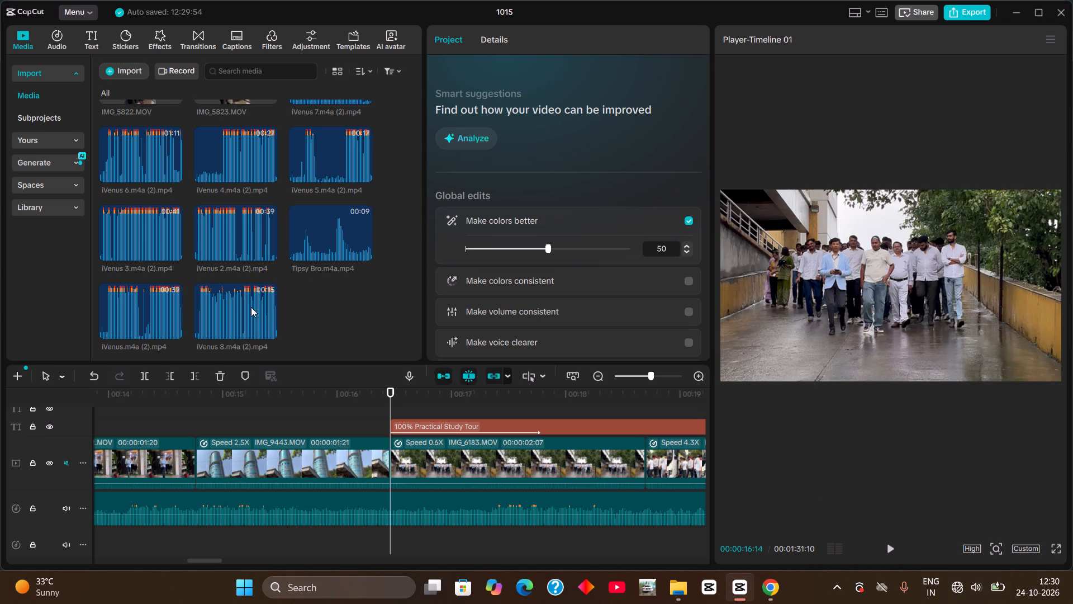
# Audition the iVenus 3, iVenus 8 and iVenus clips, and place iVenus.m4a (2).mp4 on the timeline at 00:00:16:14.
pyautogui.scroll(1, 137, 178)
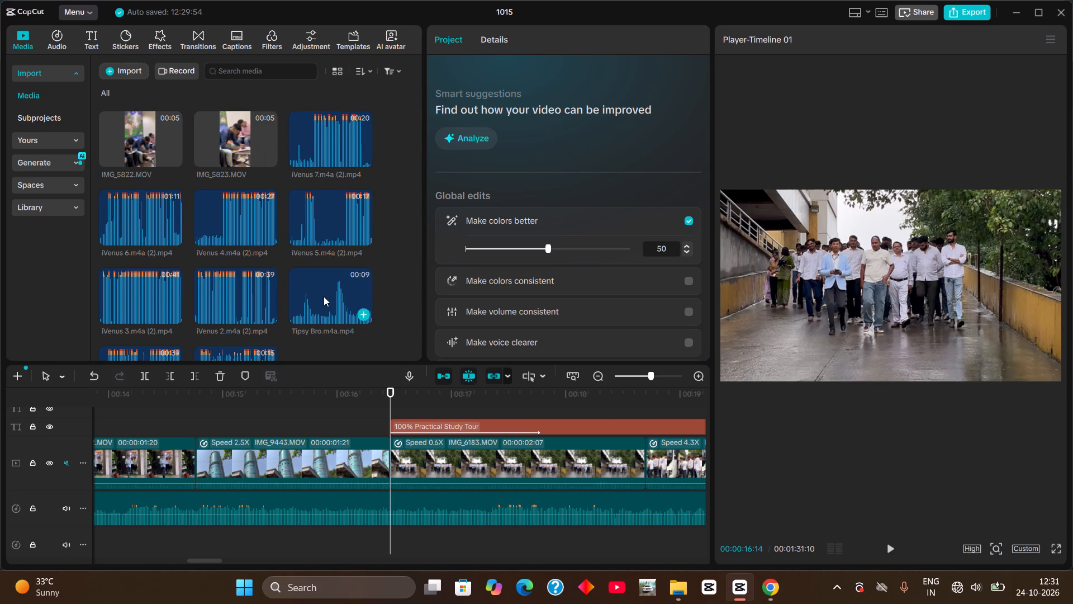
pyautogui.click(152, 300)
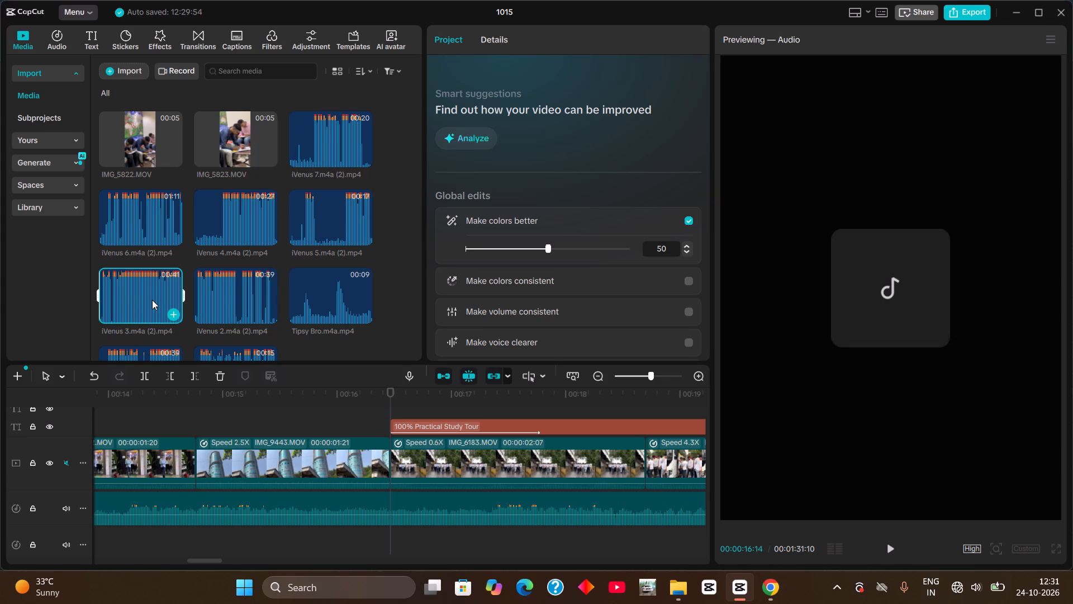
pyautogui.scroll(-1, 152, 300)
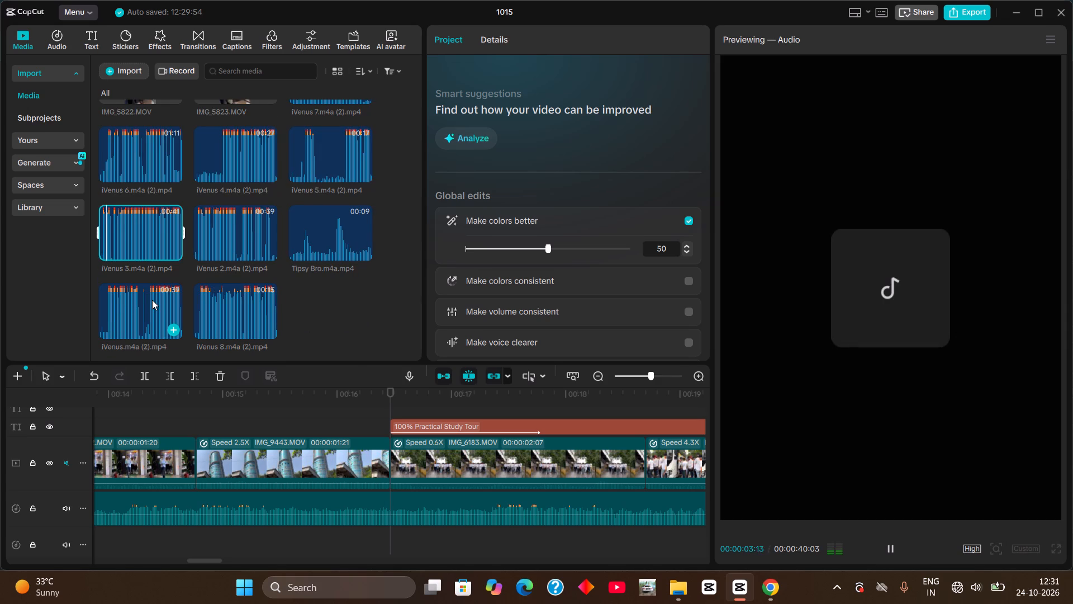
pyautogui.click(231, 320)
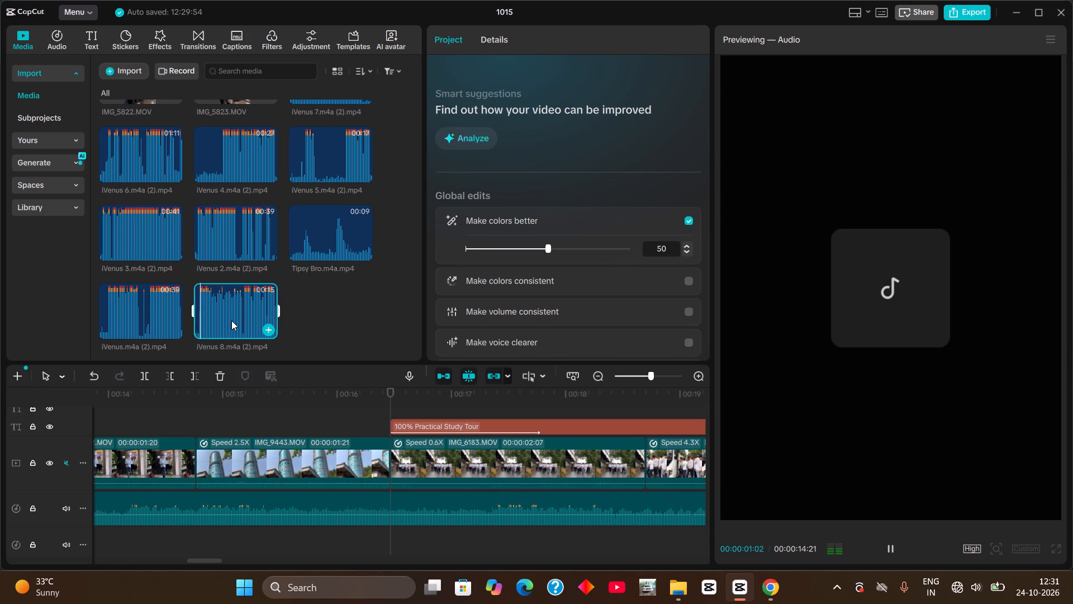
pyautogui.doubleClick(151, 317)
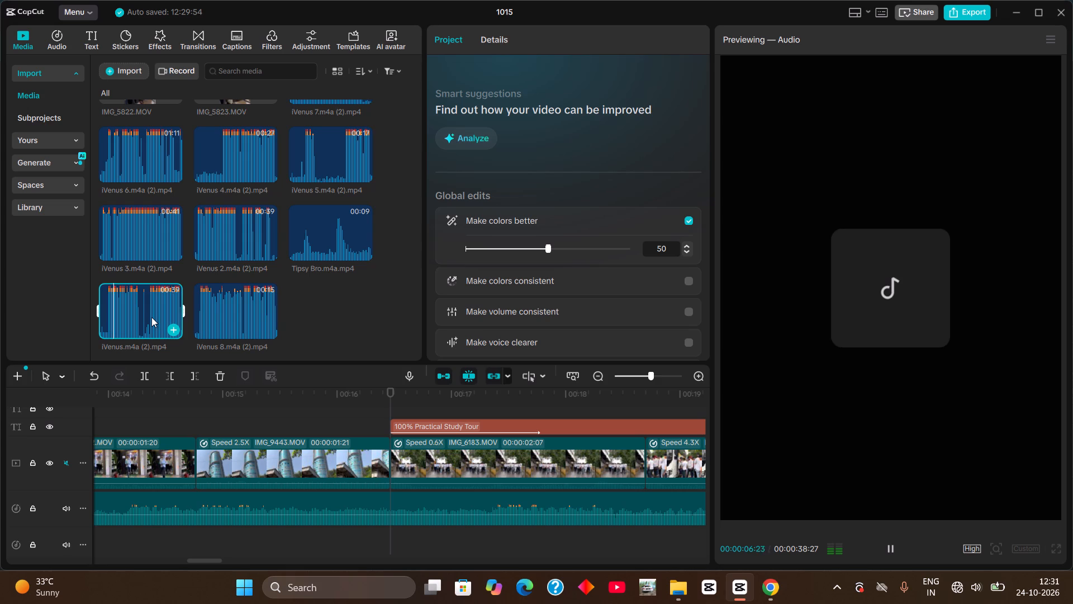
pyautogui.moveTo(151, 317); pyautogui.dragTo(386, 442)
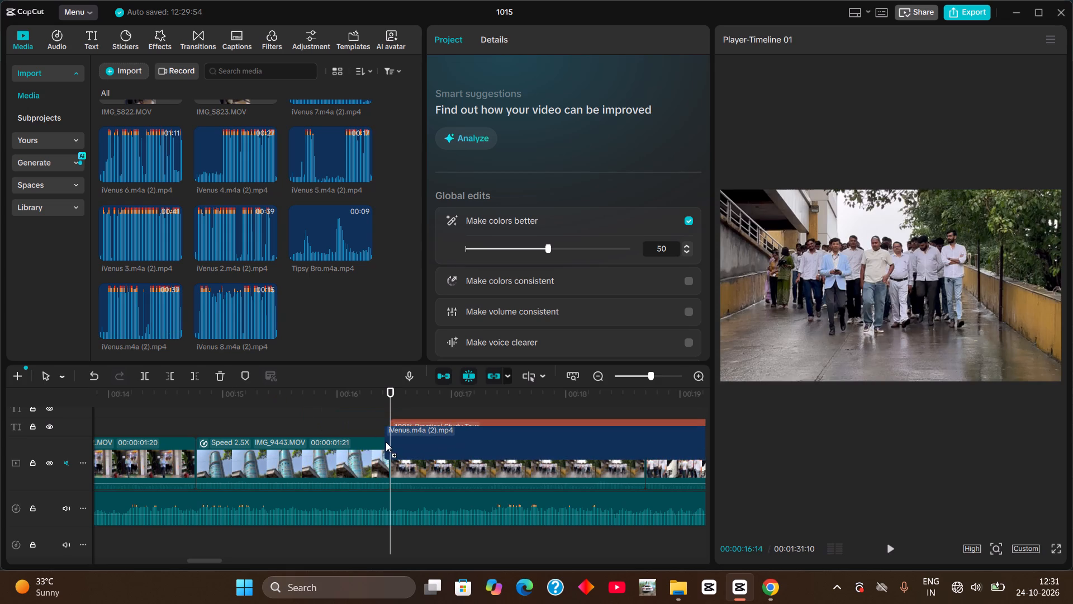
pyautogui.moveTo(386, 442); pyautogui.dragTo(388, 431)
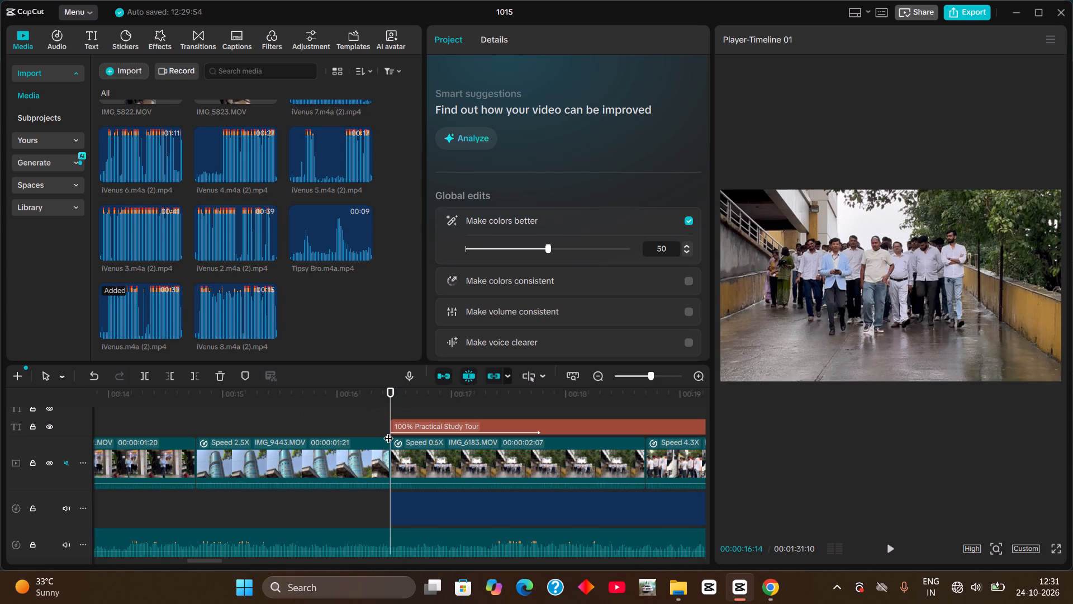
# Split the iVenus.m4a (2).mp4 clip at 00:00:20:17, where its speech begins, and delete the quiet lead-in before the cut.
pyautogui.moveTo(406, 396); pyautogui.dragTo(552, 457)
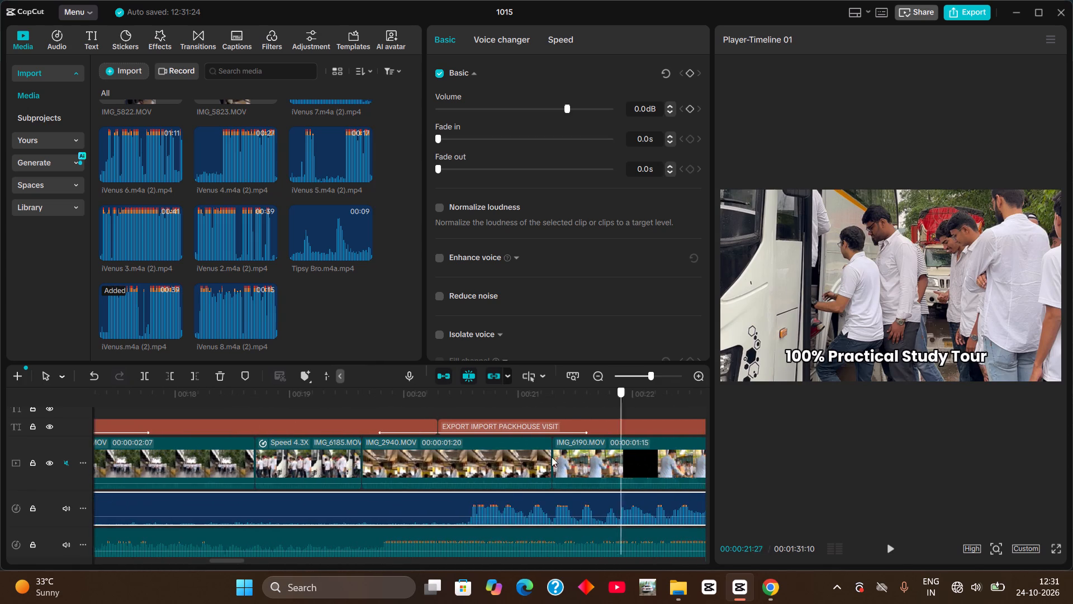
pyautogui.moveTo(552, 457); pyautogui.dragTo(470, 474)
pyautogui.hotkey('ctrl', 'b')
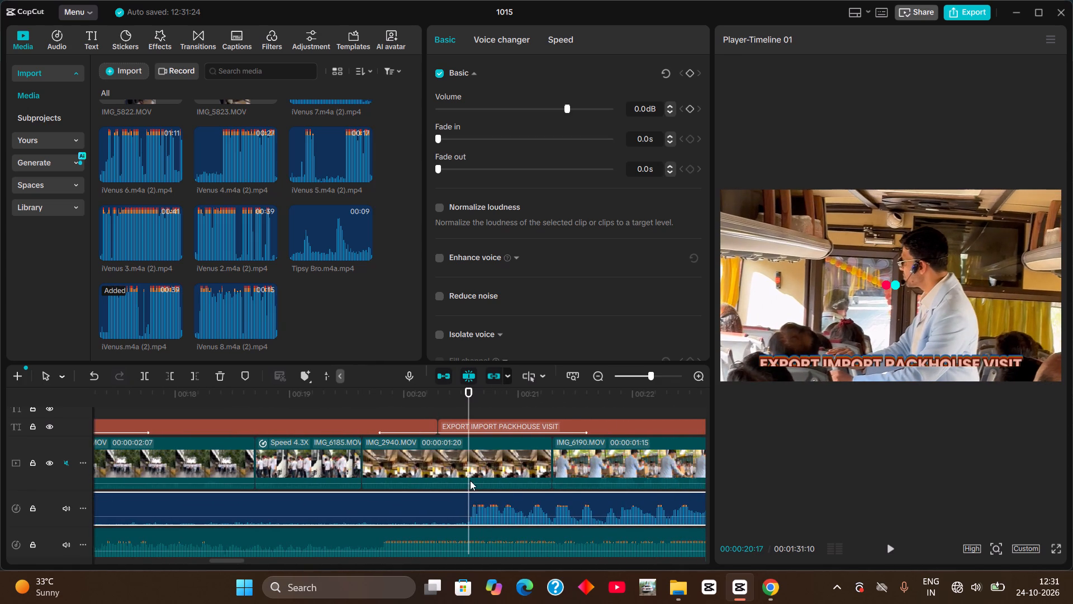
pyautogui.click(447, 513)
pyautogui.press('BackSpace')
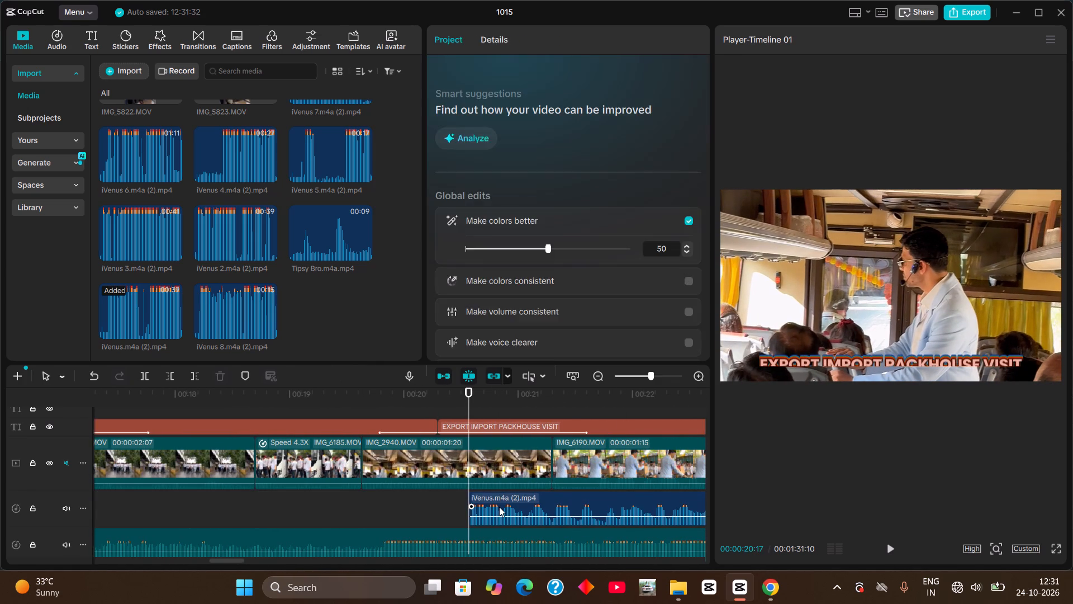
# Move the trimmed iVenus.m4a (2).mp4 clip back so that it starts at 00:00:16:14, together with the IMG_6183 video clip.
pyautogui.click(499, 507)
pyautogui.hotkey('ctrl', 'x')
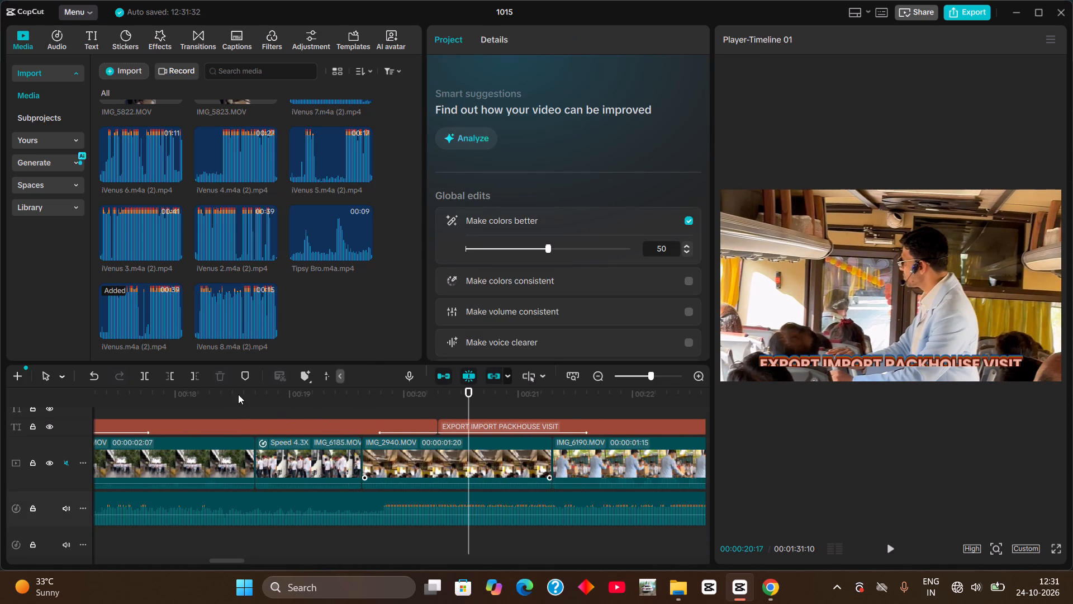
pyautogui.moveTo(238, 394); pyautogui.dragTo(379, 435)
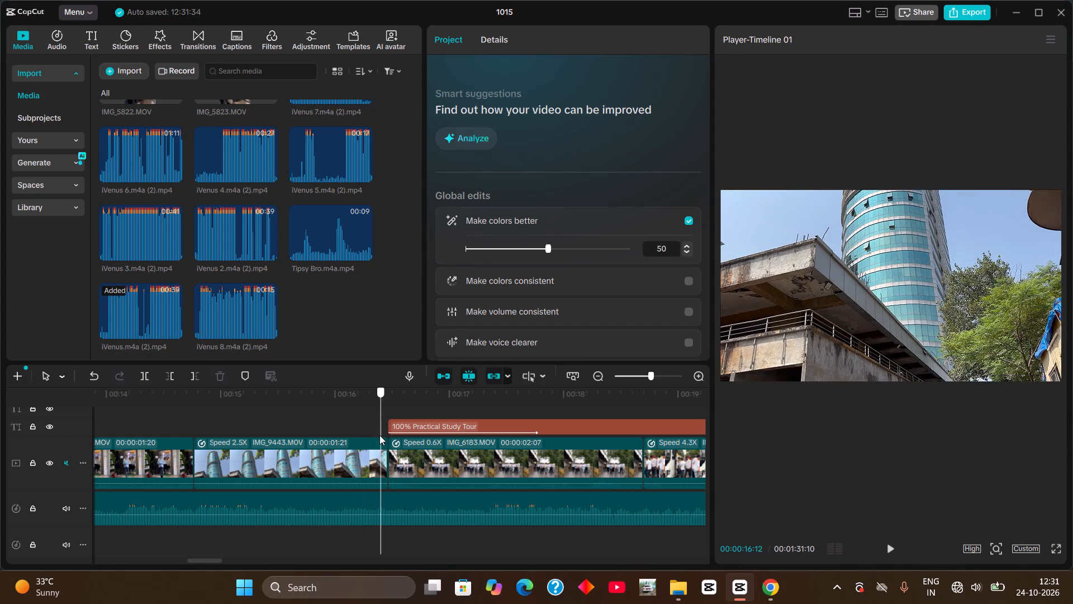
pyautogui.moveTo(379, 435); pyautogui.dragTo(385, 436)
pyautogui.hotkey('ctrl', 'v')
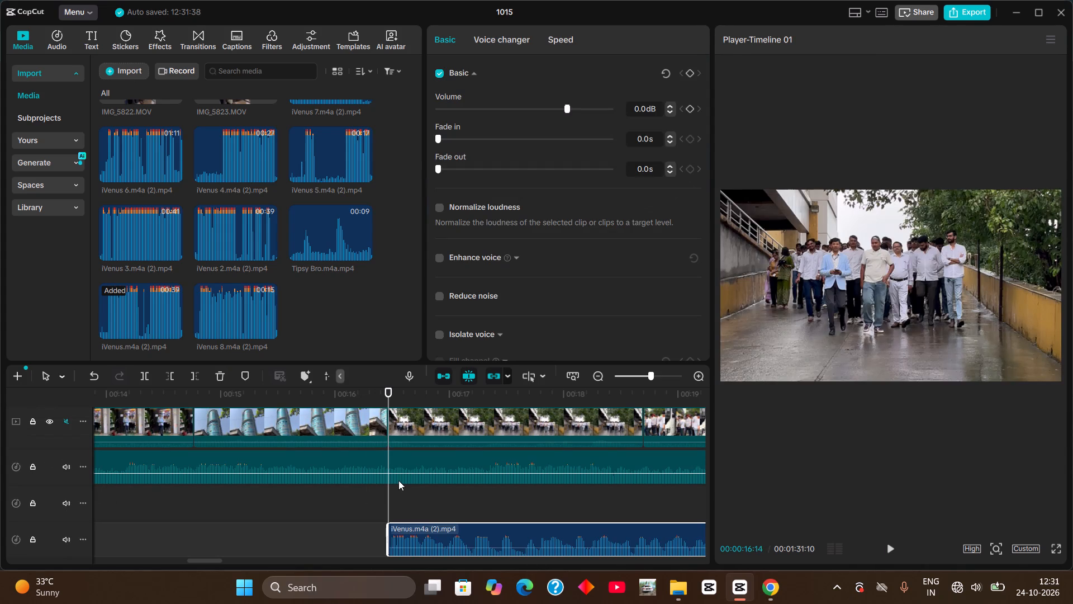
# Play the timeline from 00:00:16:14 to check how the iVenus voice clip fits the tour footage.
pyautogui.press('space')
pyautogui.press('space')
pyautogui.press('space')
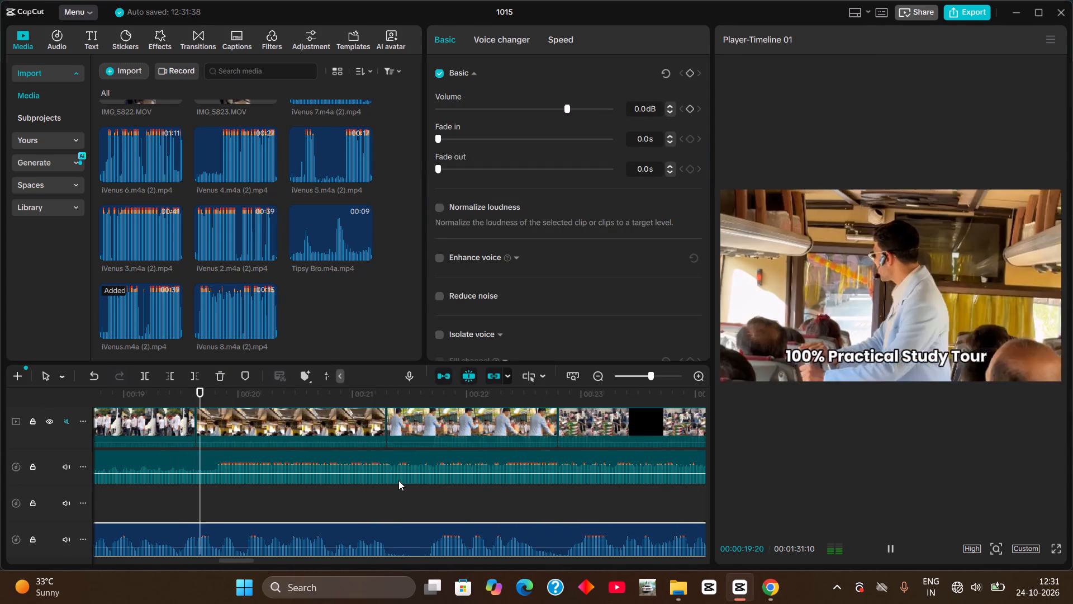
pyautogui.press('space')
pyautogui.press('space')
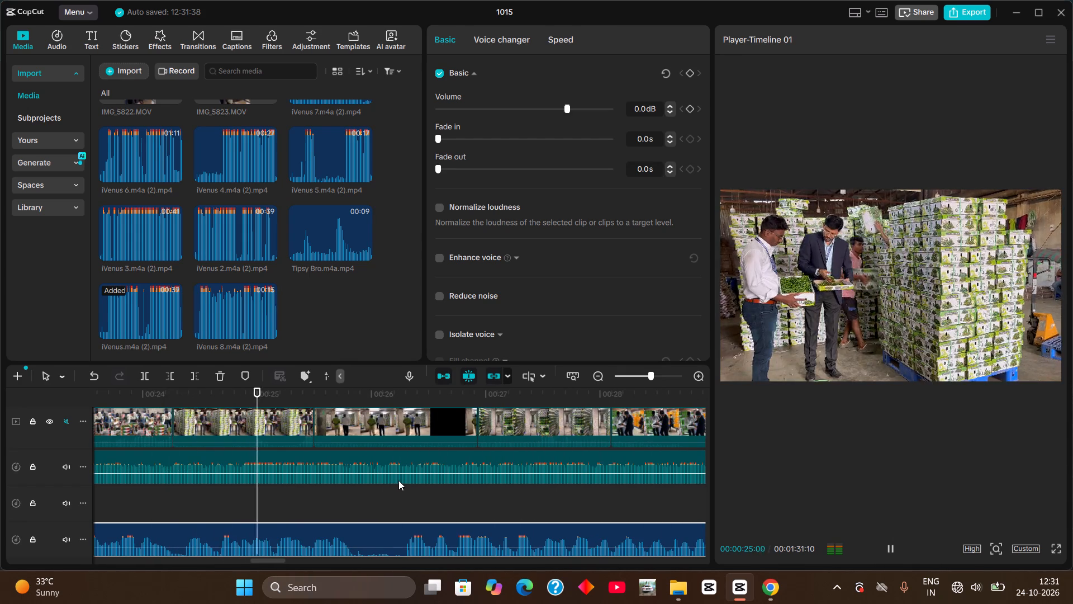
pyautogui.press('space')
pyautogui.press('space')
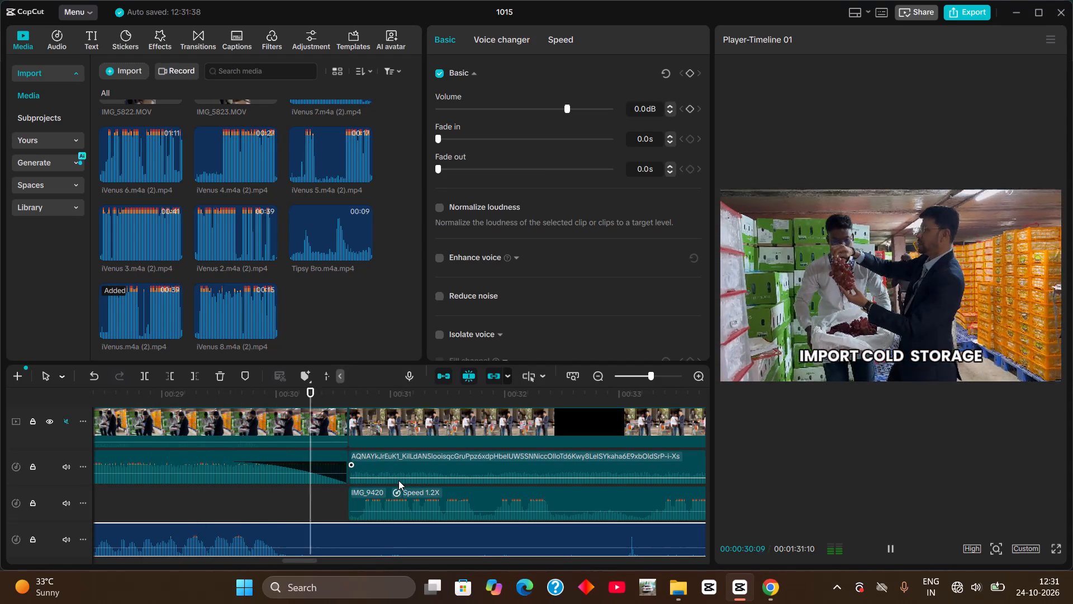
pyautogui.press('space')
# Split the iVenus.m4a (2).mp4 clip at 00:00:30:19, where the IMG_9420 audio begins, and delete everything after the cut.
pyautogui.moveTo(340, 397); pyautogui.dragTo(345, 397)
pyautogui.hotkey('ctrl', 'b')
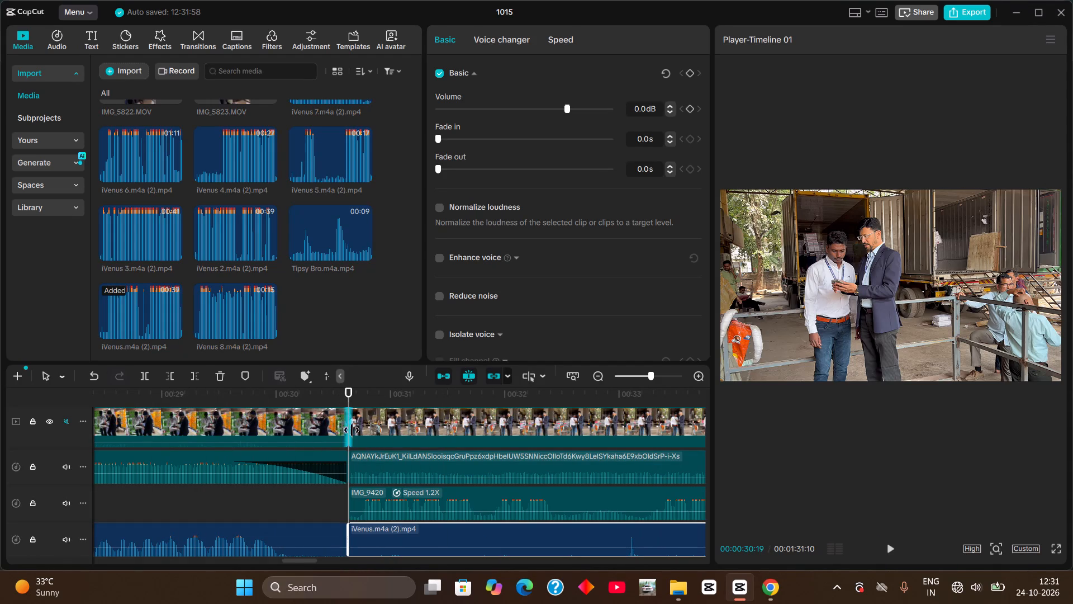
pyautogui.press('BackSpace')
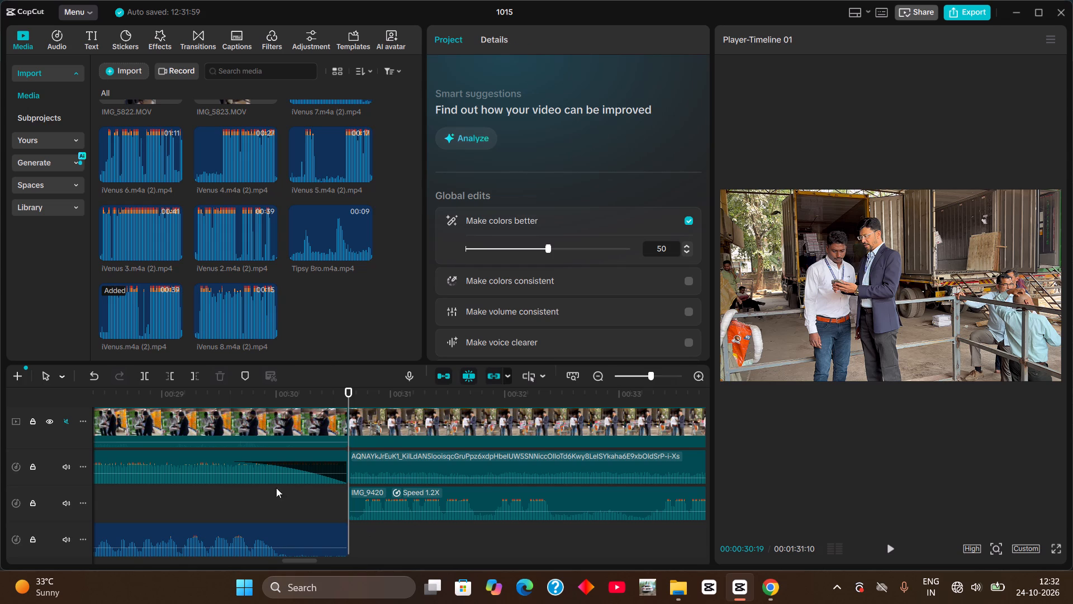
# Split the background music at 00:00:16:14, where the iVenus voice clip starts.
pyautogui.moveTo(188, 395); pyautogui.dragTo(0, 411)
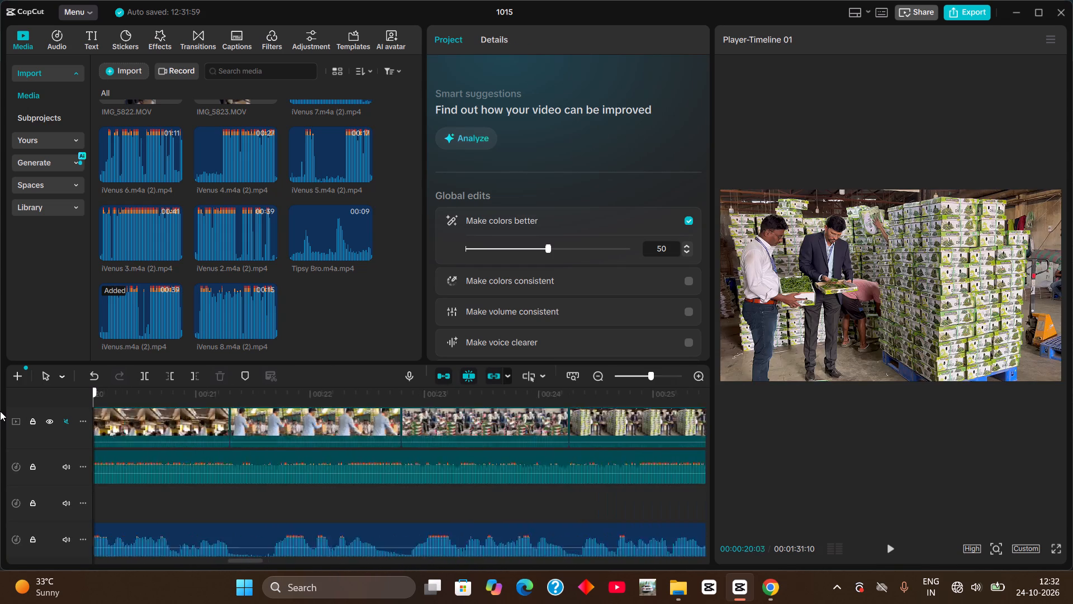
pyautogui.moveTo(0, 411); pyautogui.dragTo(577, 463)
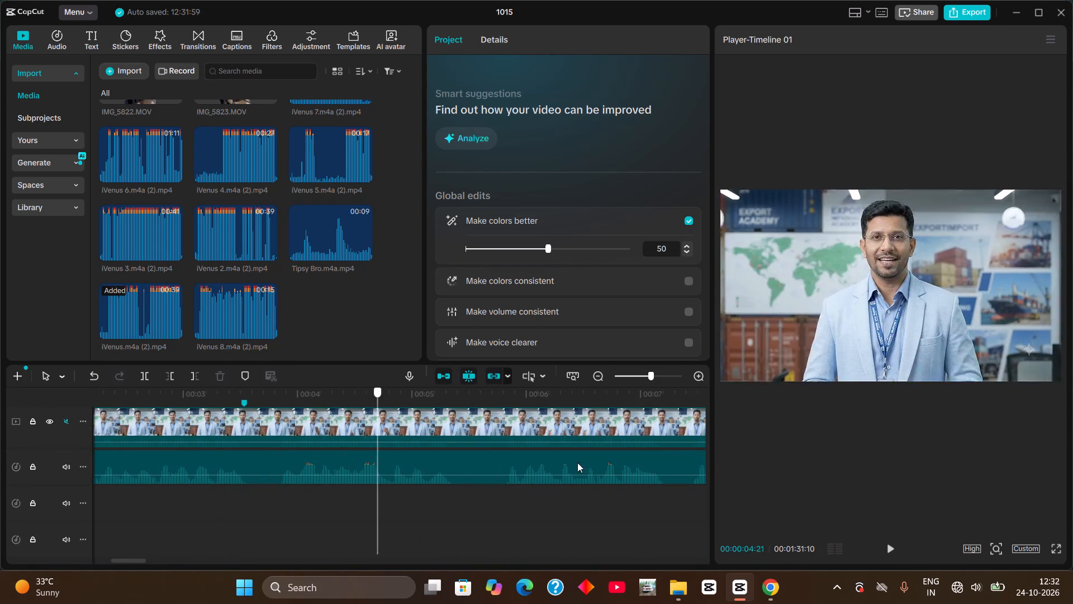
pyautogui.moveTo(577, 463); pyautogui.dragTo(270, 451)
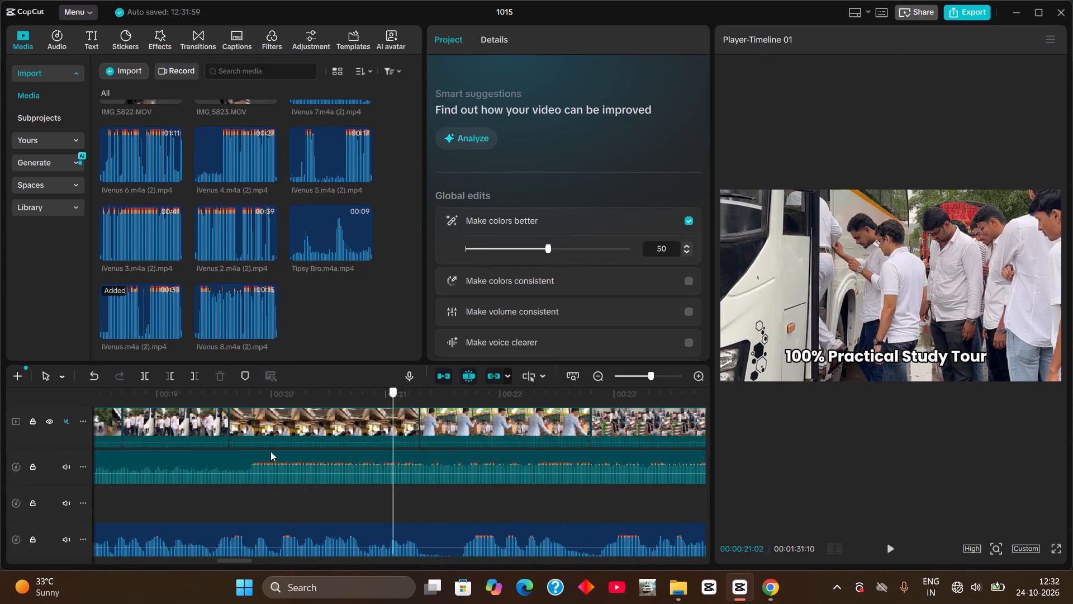
pyautogui.moveTo(270, 451); pyautogui.dragTo(194, 483)
pyautogui.click(202, 470)
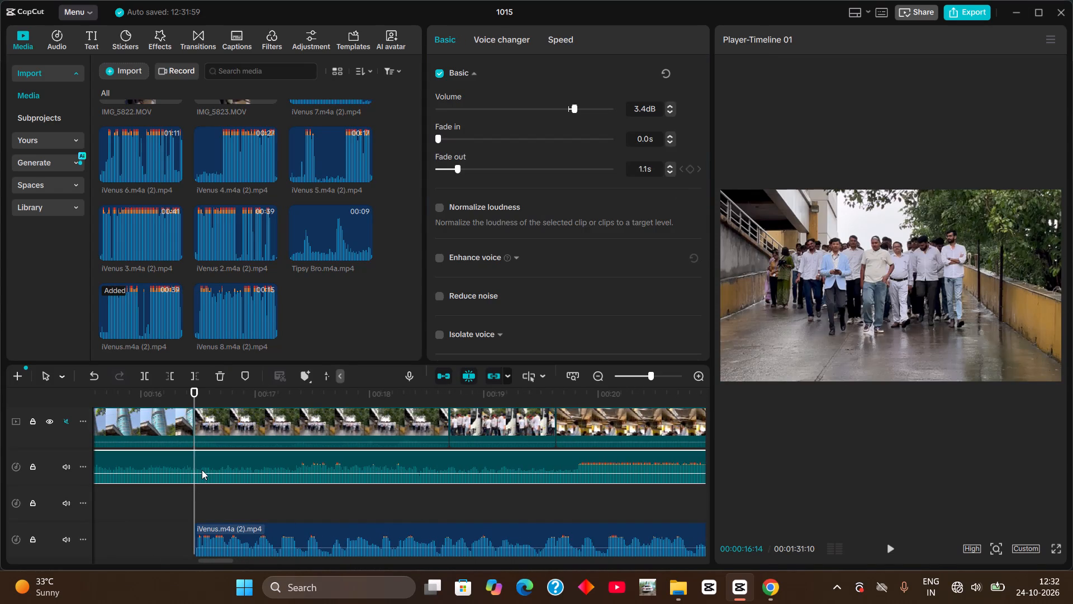
pyautogui.hotkey('ctrl', 'b')
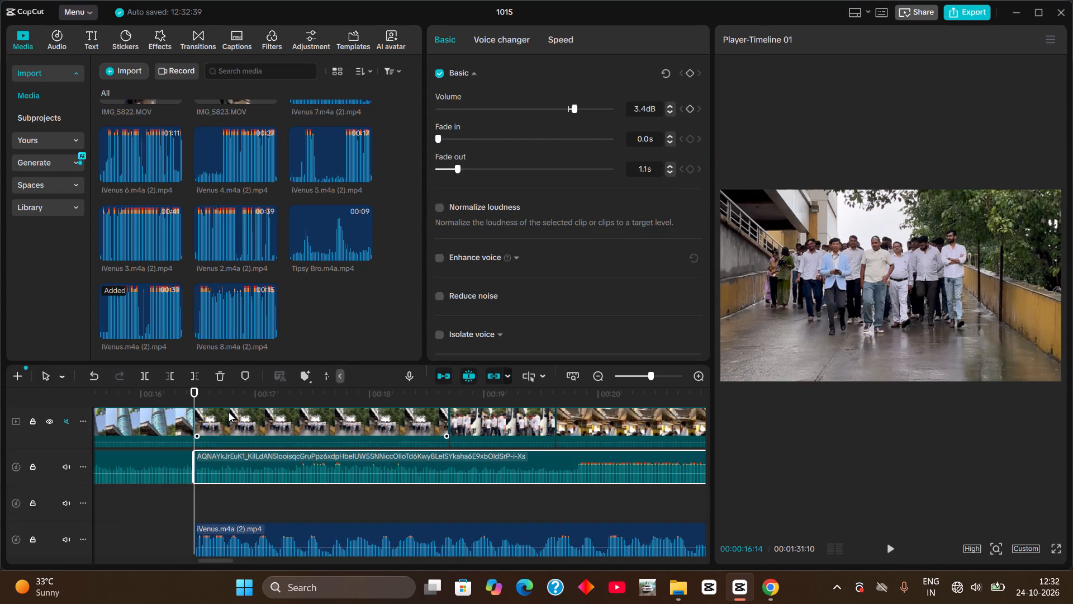
# Lower the volume of the background music segment that runs alongside the iVenus voice clip to -2.8 dB.
pyautogui.moveTo(231, 391); pyautogui.dragTo(717, 419)
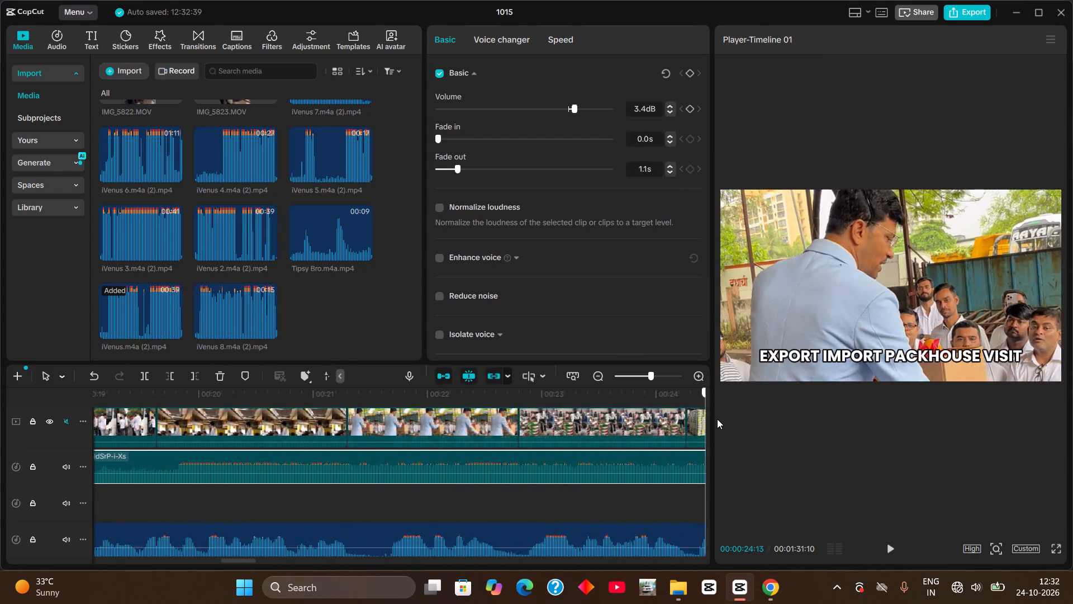
pyautogui.moveTo(717, 419); pyautogui.dragTo(665, 424)
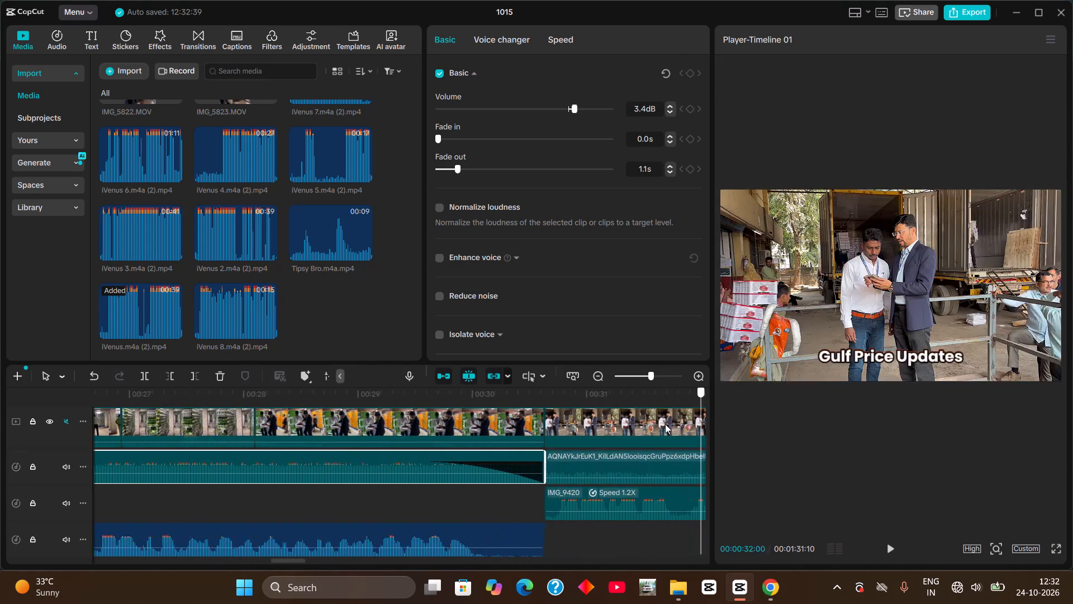
pyautogui.moveTo(665, 424); pyautogui.dragTo(398, 444)
pyautogui.click(342, 473)
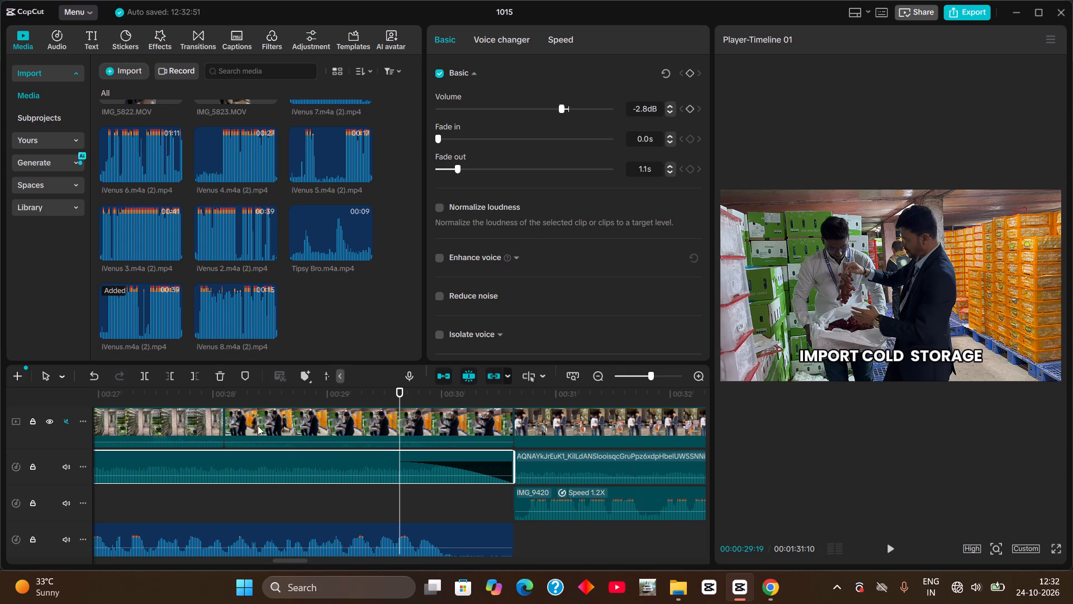
# Play the timeline from 00:00:16:14 to check the voice clip against the lowered music, through the Gulf Price Updates section.
pyautogui.moveTo(163, 389); pyautogui.dragTo(137, 390)
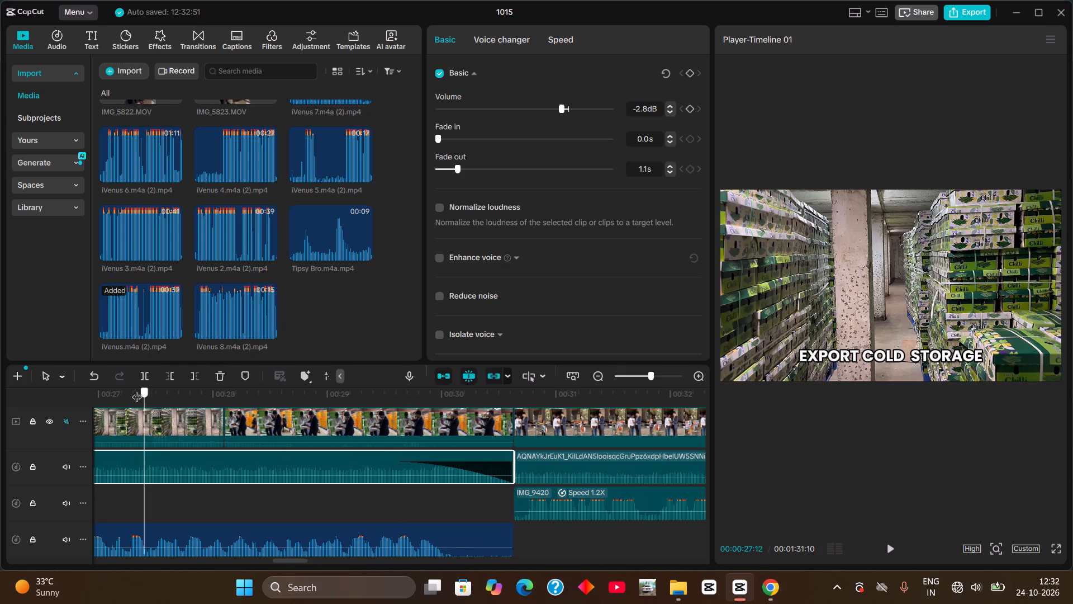
pyautogui.moveTo(137, 390); pyautogui.dragTo(165, 402)
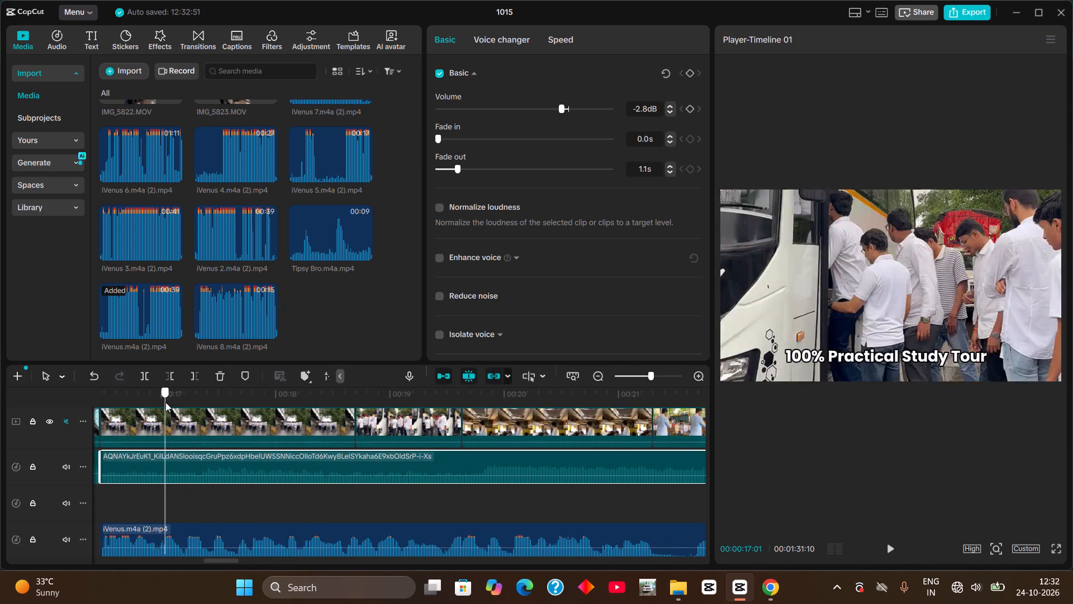
pyautogui.moveTo(165, 402); pyautogui.dragTo(239, 418)
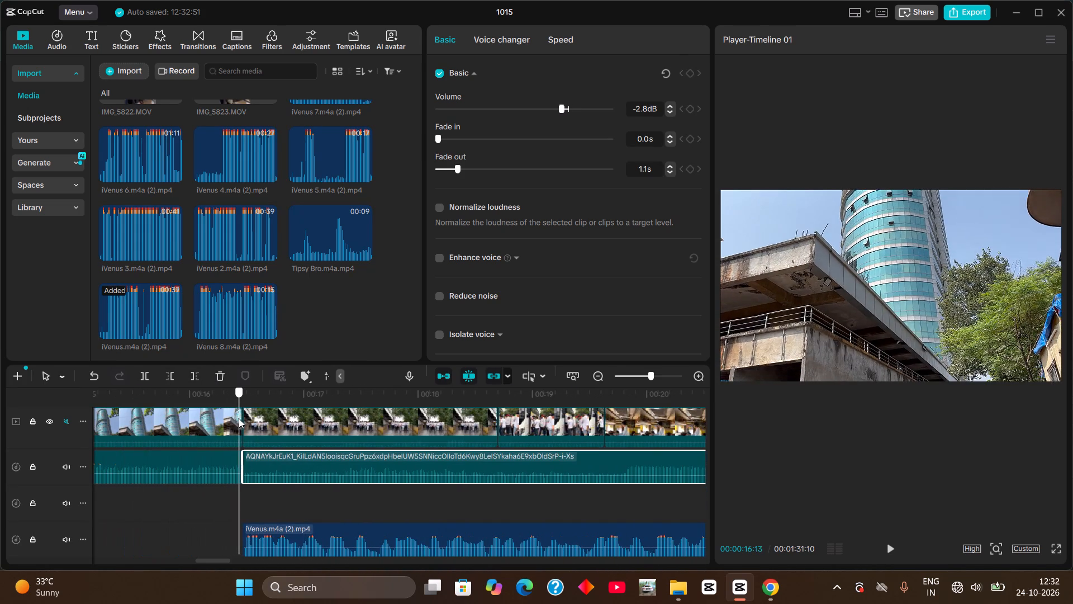
pyautogui.moveTo(239, 418); pyautogui.dragTo(240, 418)
pyautogui.press('space')
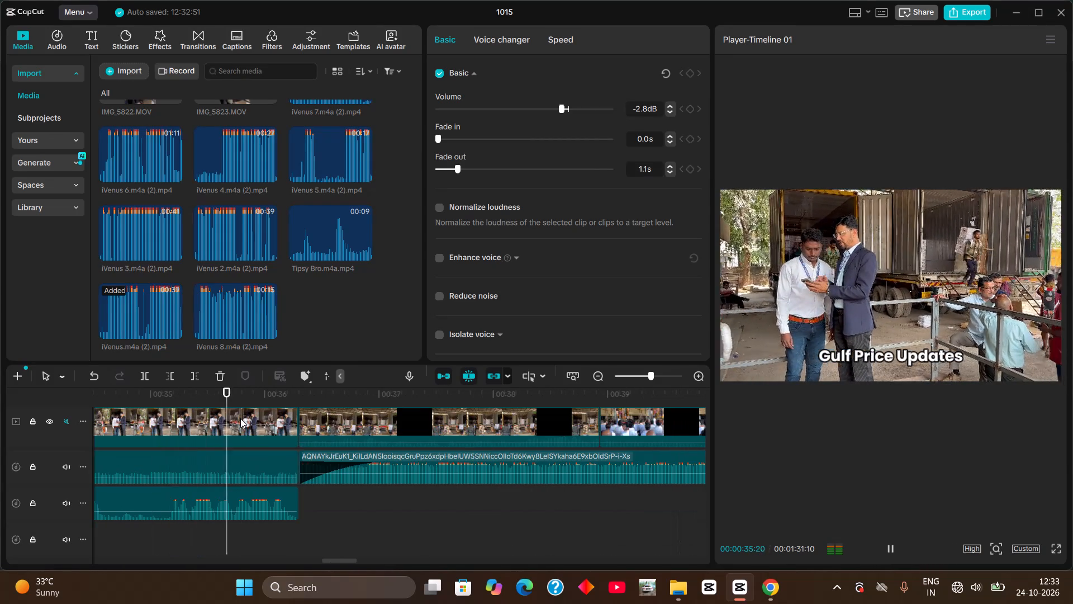
pyautogui.press('space')
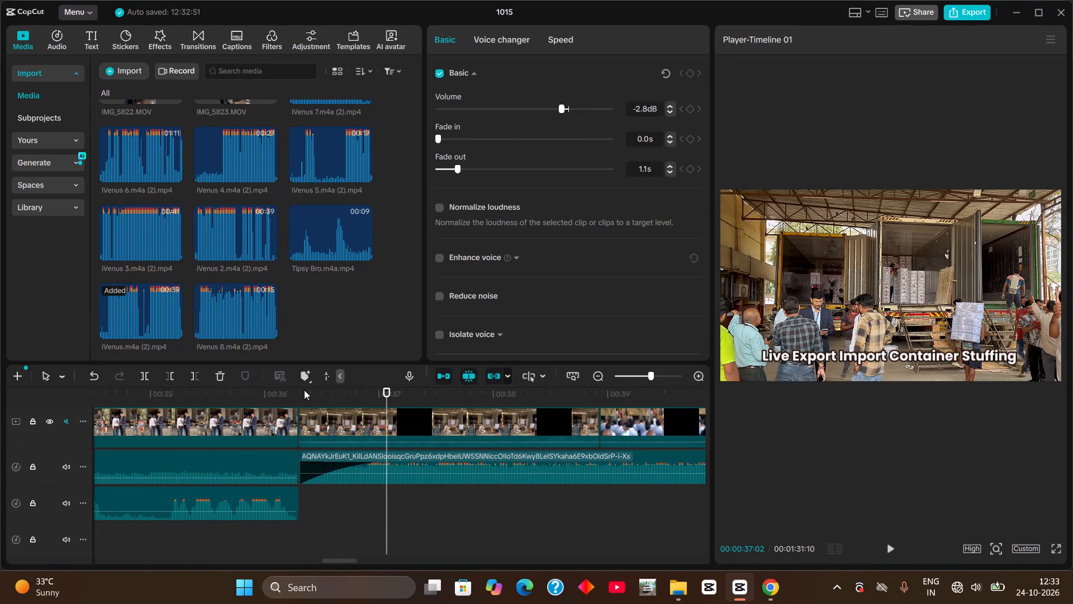
# Park the playhead at 00:00:36:09 and listen to the imported iVenus 2, 3, 4 and 5 voice clips to choose one.
pyautogui.click(298, 394)
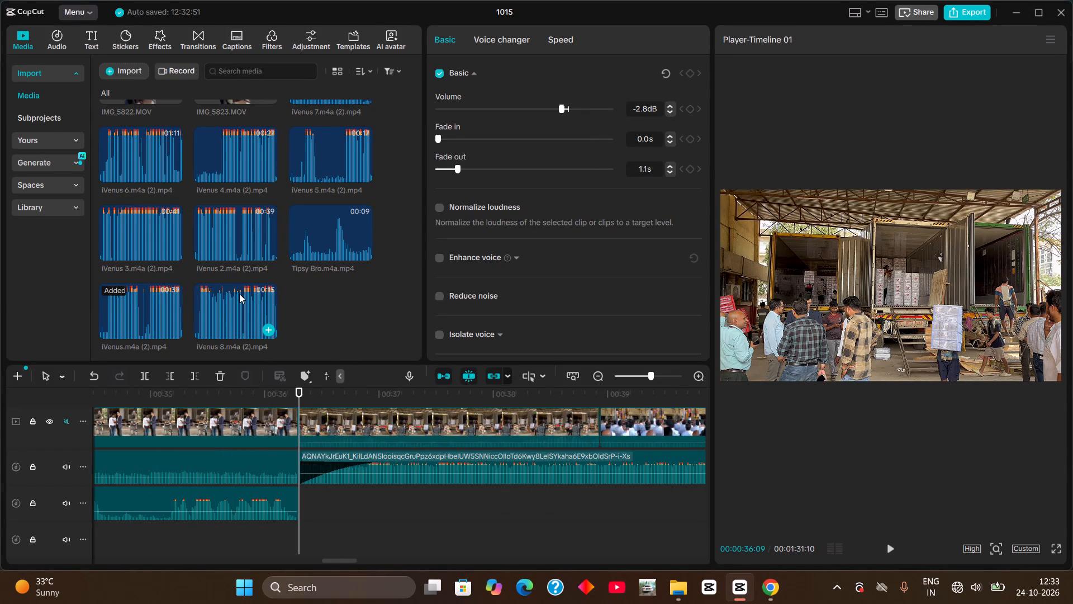
pyautogui.click(224, 243)
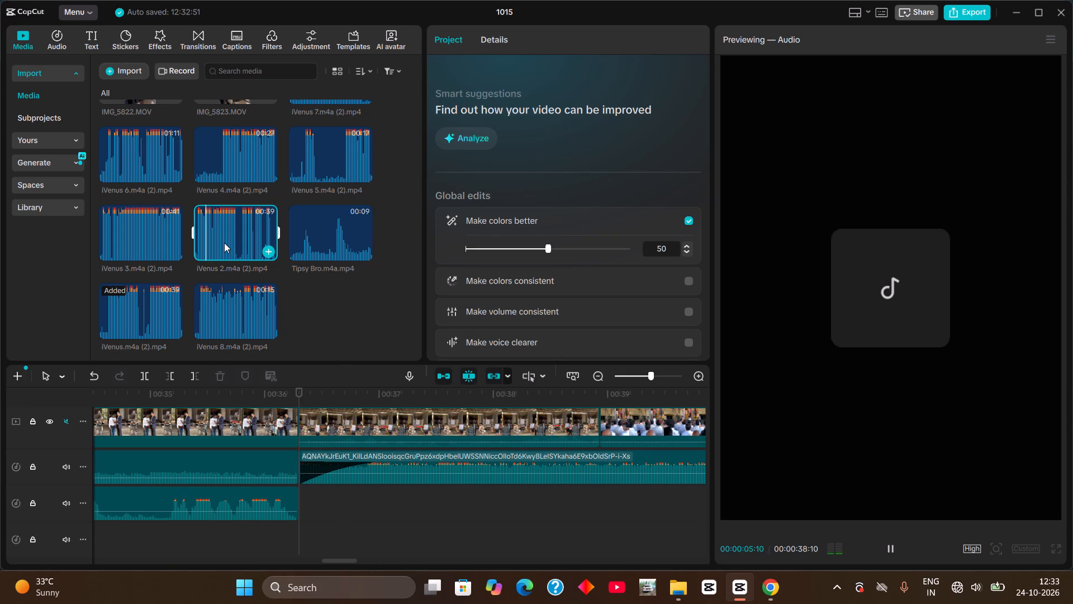
pyautogui.click(139, 239)
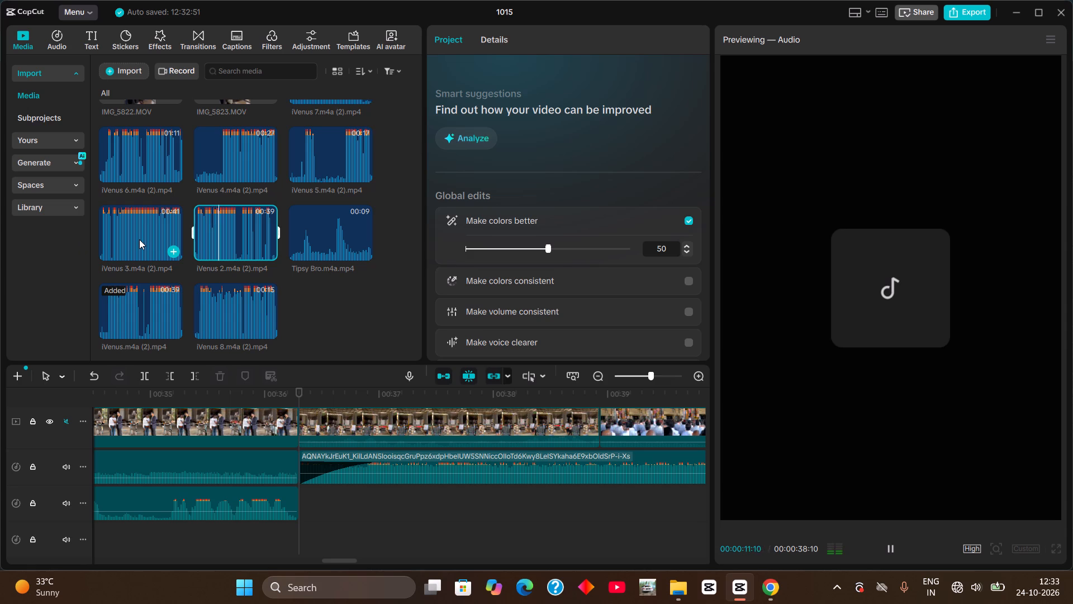
pyautogui.click(212, 243)
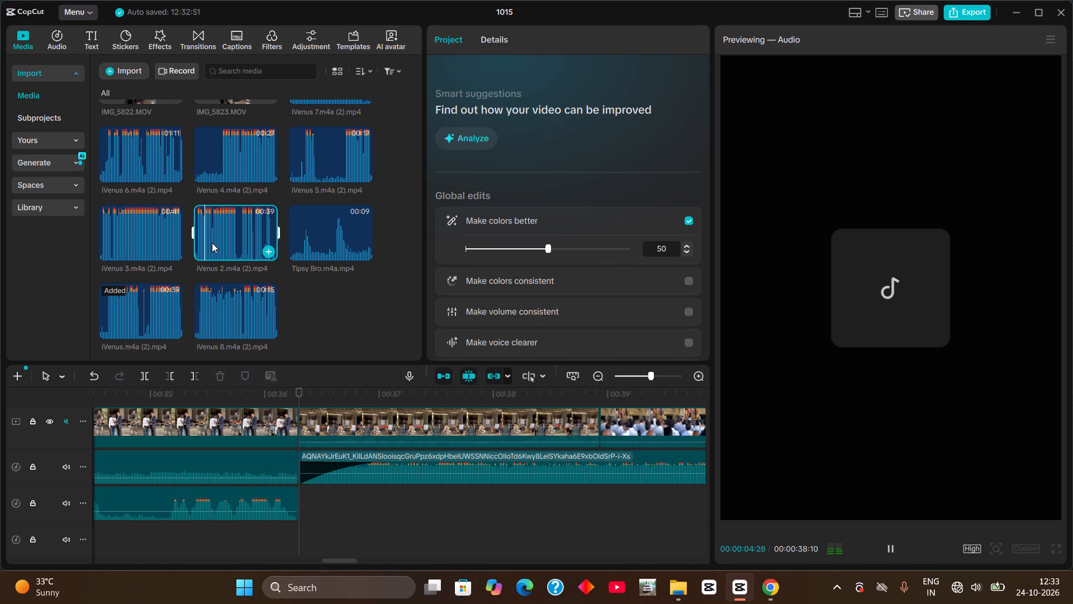
pyautogui.click(140, 243)
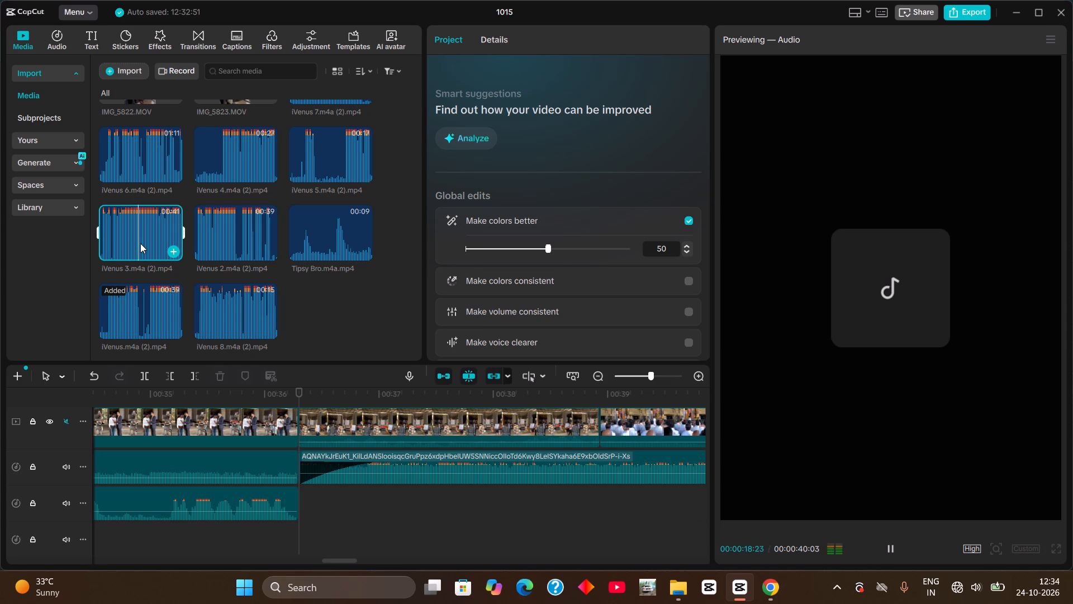
pyautogui.doubleClick(220, 161)
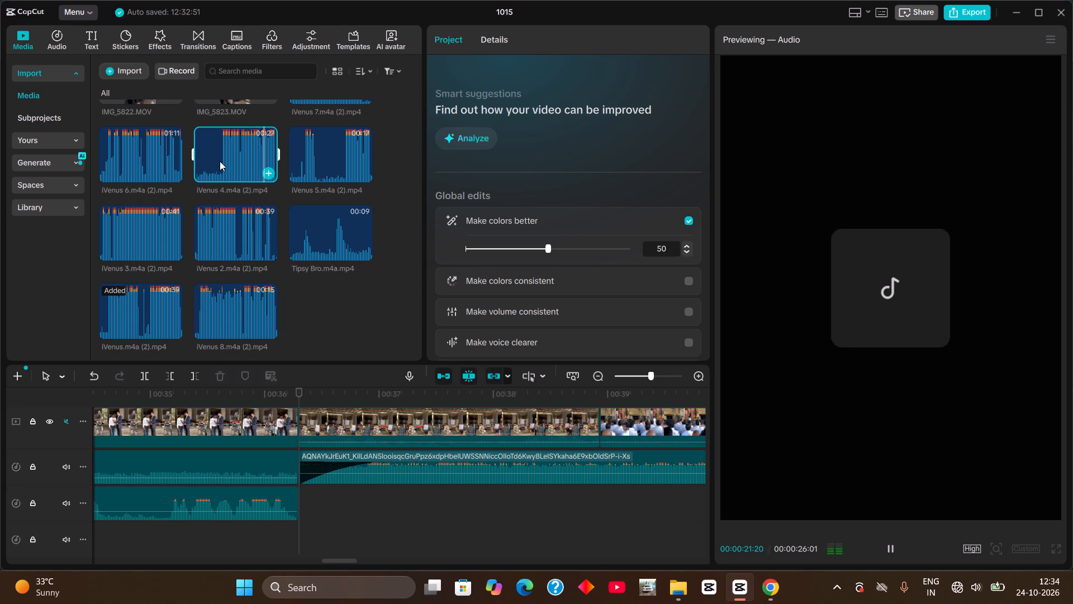
pyautogui.click(326, 153)
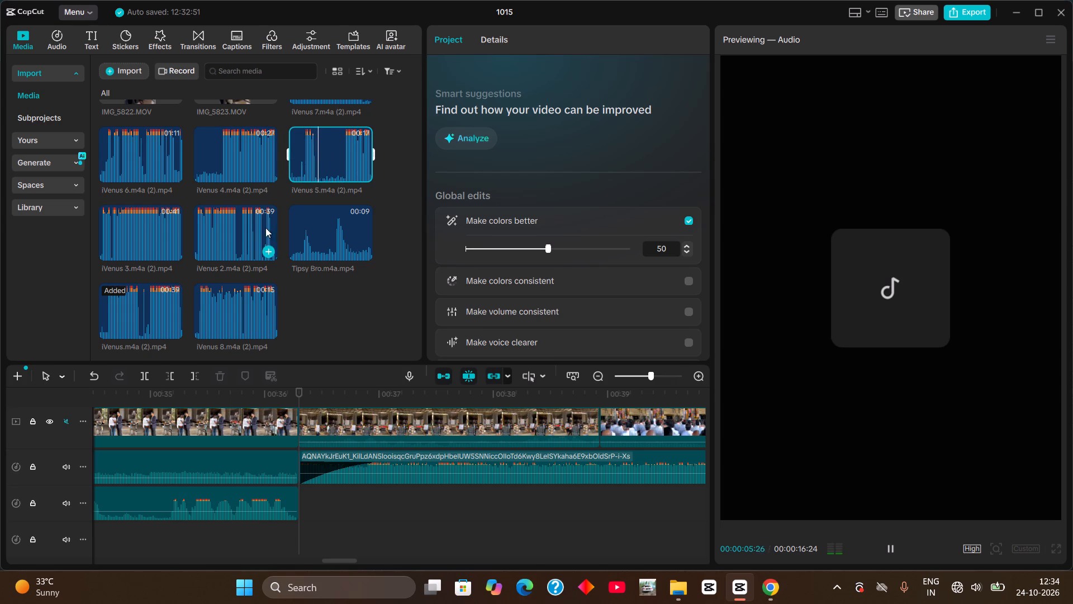
pyautogui.click(232, 239)
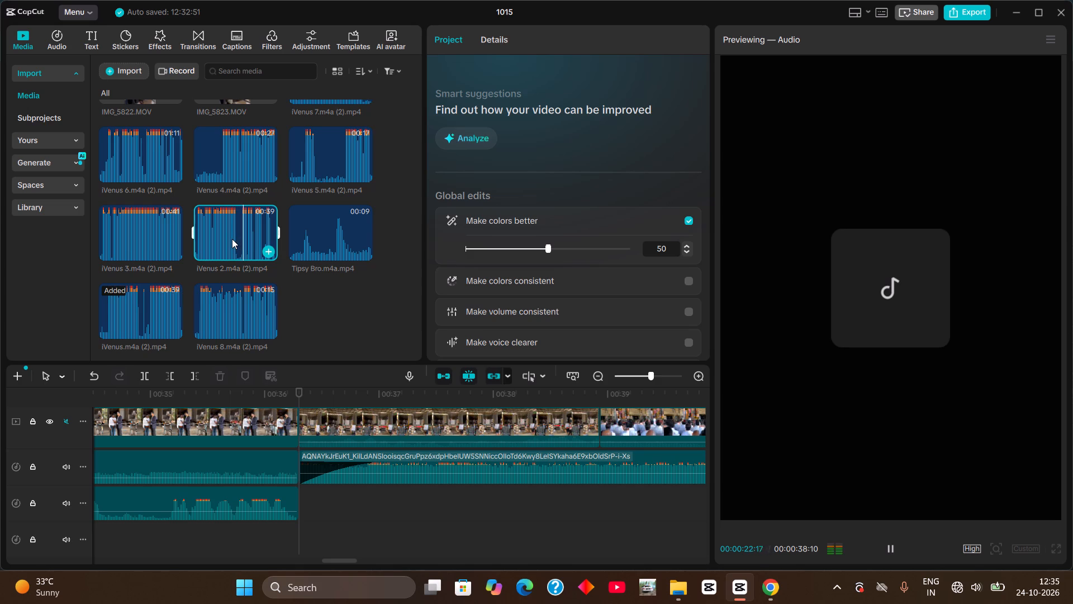
# Place the iVenus 2.m4a (2).mp4 voice clip on the timeline below the background music, starting just after 00:00:36:09.
pyautogui.moveTo(232, 239); pyautogui.dragTo(308, 501)
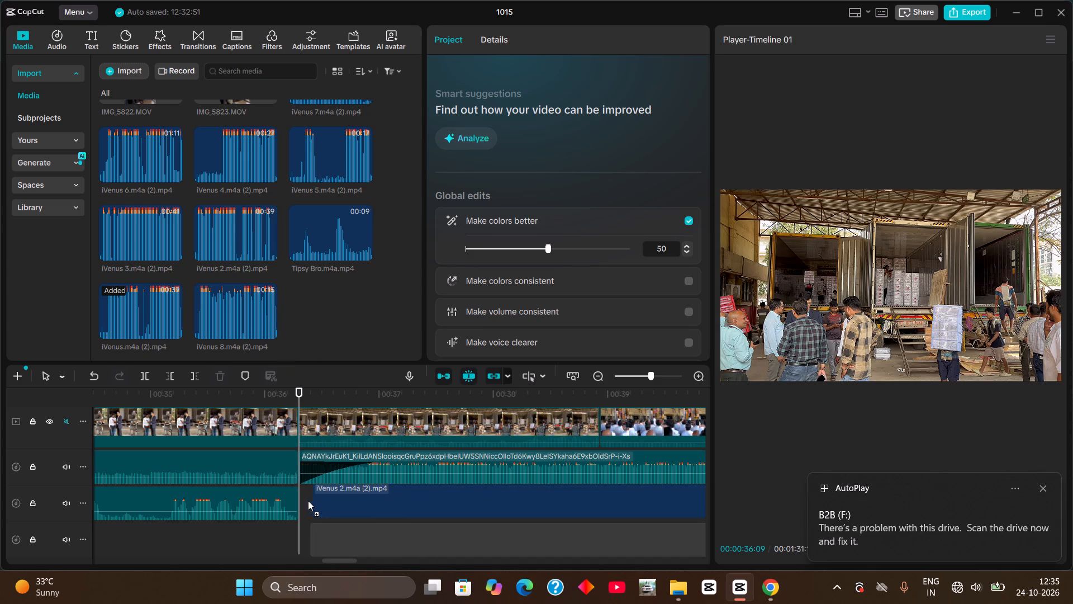
pyautogui.moveTo(308, 501); pyautogui.dragTo(307, 501)
pyautogui.moveTo(328, 543); pyautogui.dragTo(327, 535)
pyautogui.doubleClick(327, 535)
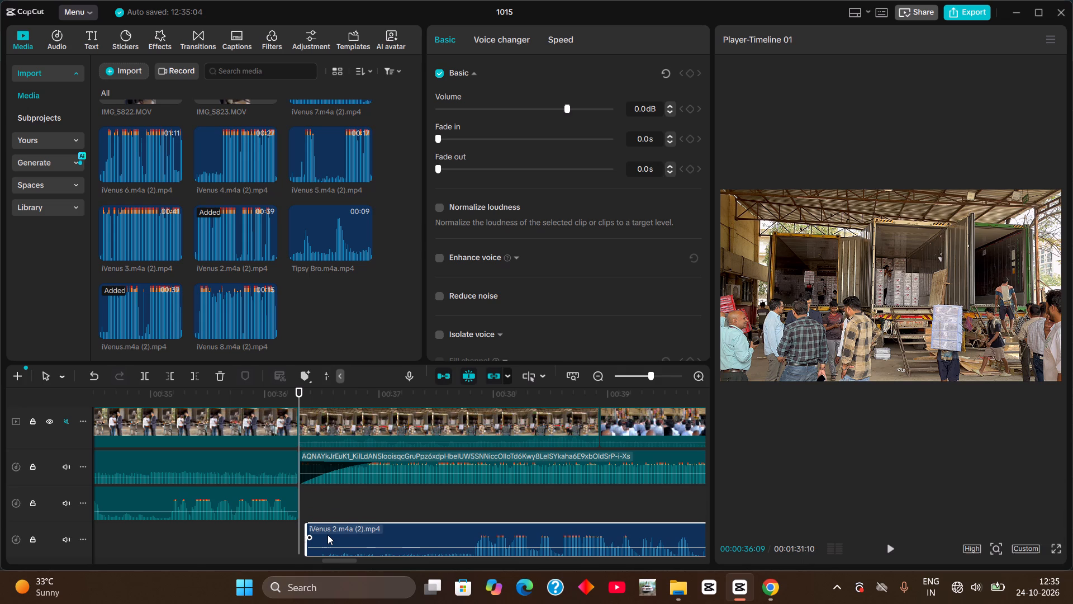
# Split the footage and the iVenus 2 voice clip at 00:00:37:25, and delete the quiet voice part before the cut.
pyautogui.moveTo(345, 398); pyautogui.dragTo(483, 427)
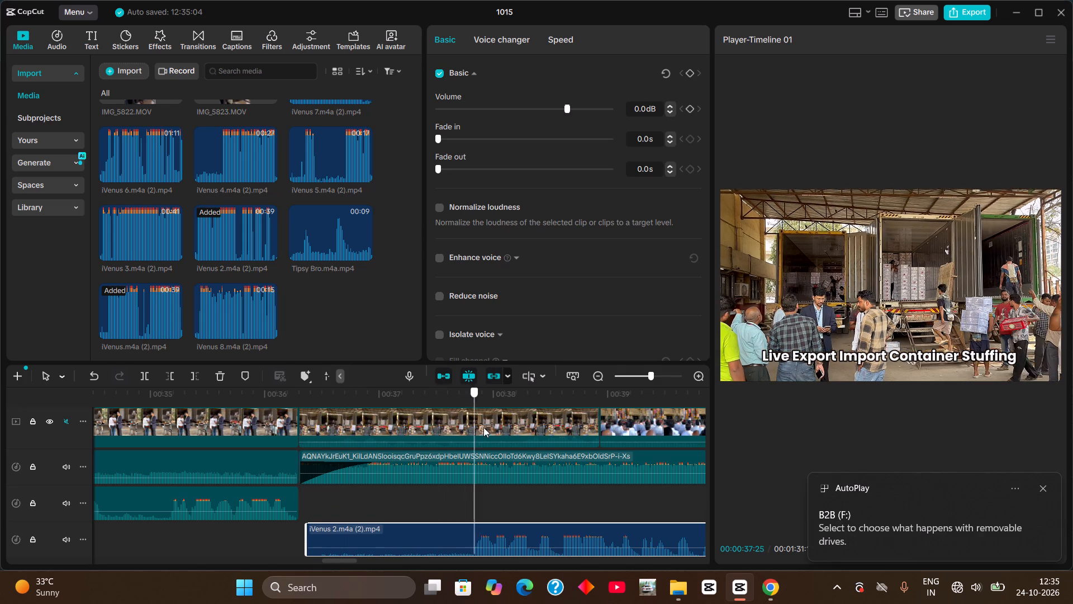
pyautogui.moveTo(483, 427); pyautogui.dragTo(475, 436)
pyautogui.click(475, 436)
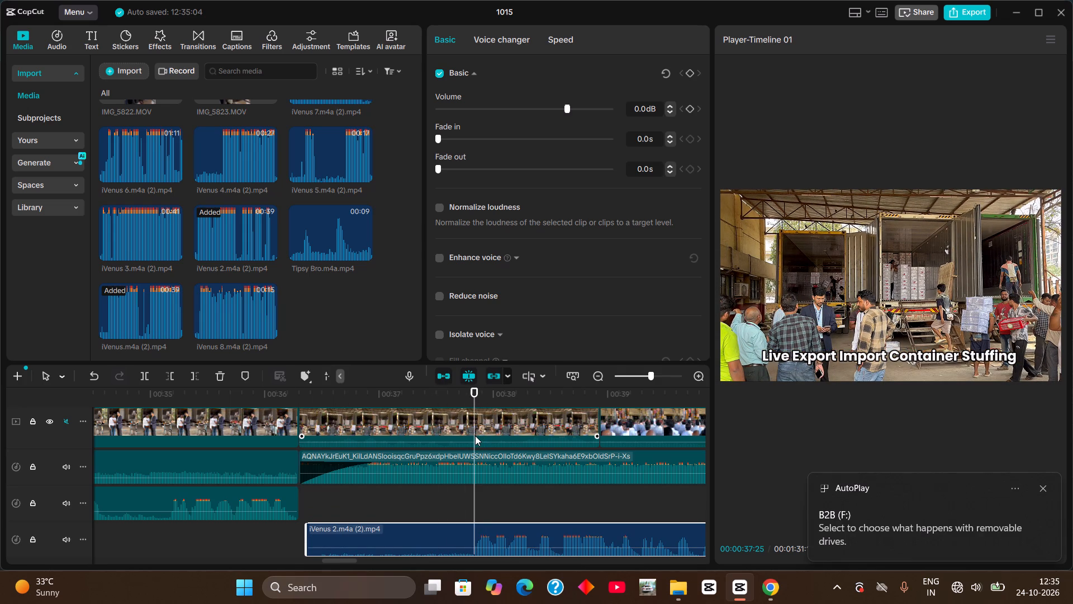
pyautogui.hotkey('ctrl', 'b')
pyautogui.doubleClick(456, 540)
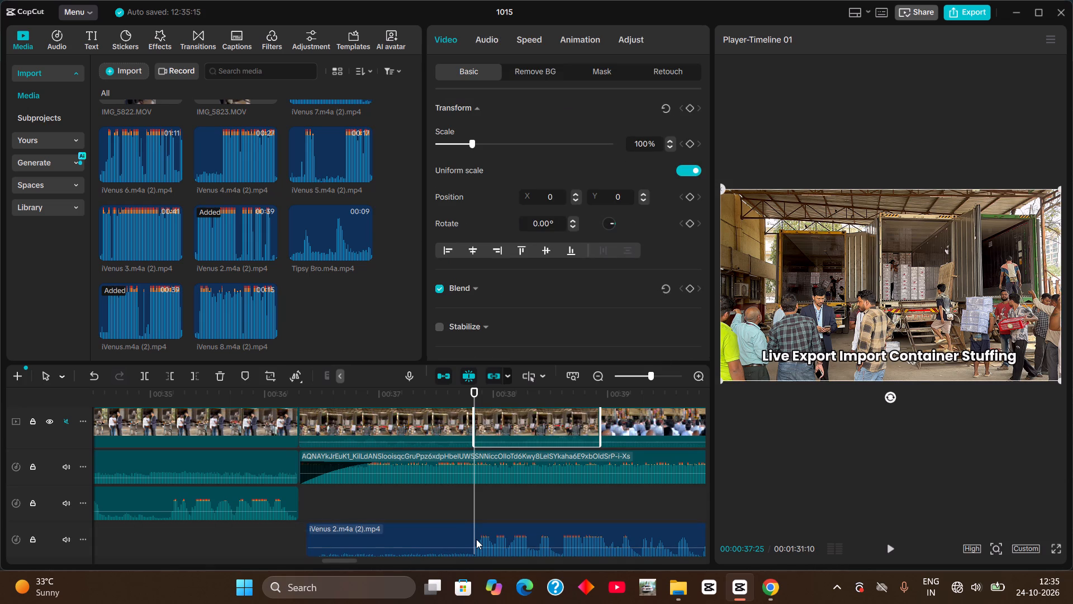
pyautogui.keyDown('ctrl'); pyautogui.click(476, 539); pyautogui.keyUp('ctrl')
pyautogui.hotkey('ctrl', 'b')
pyautogui.click(447, 533)
pyautogui.press('BackSpace')
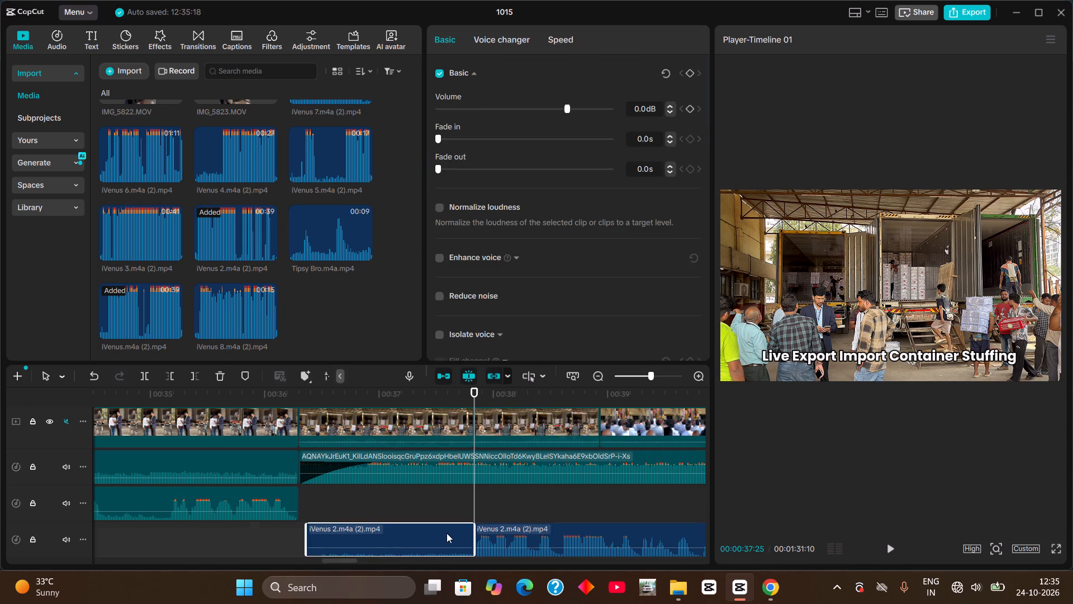
# Move the trimmed iVenus 2 voice clip back so it starts at the footage cut at 00:00:36:09.
pyautogui.moveTo(504, 535); pyautogui.dragTo(332, 500)
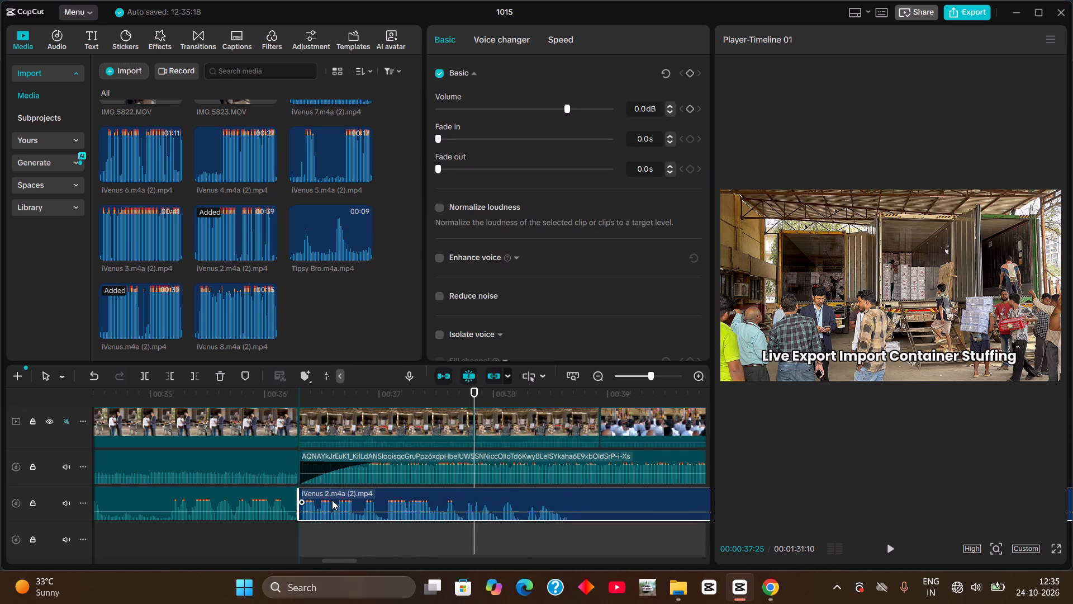
pyautogui.moveTo(332, 500); pyautogui.dragTo(331, 500)
# Play the iVenus 2 voice start against the music, and lower the music segment starting at 00:00:36:09 to -6.0 dB.
pyautogui.click(295, 395)
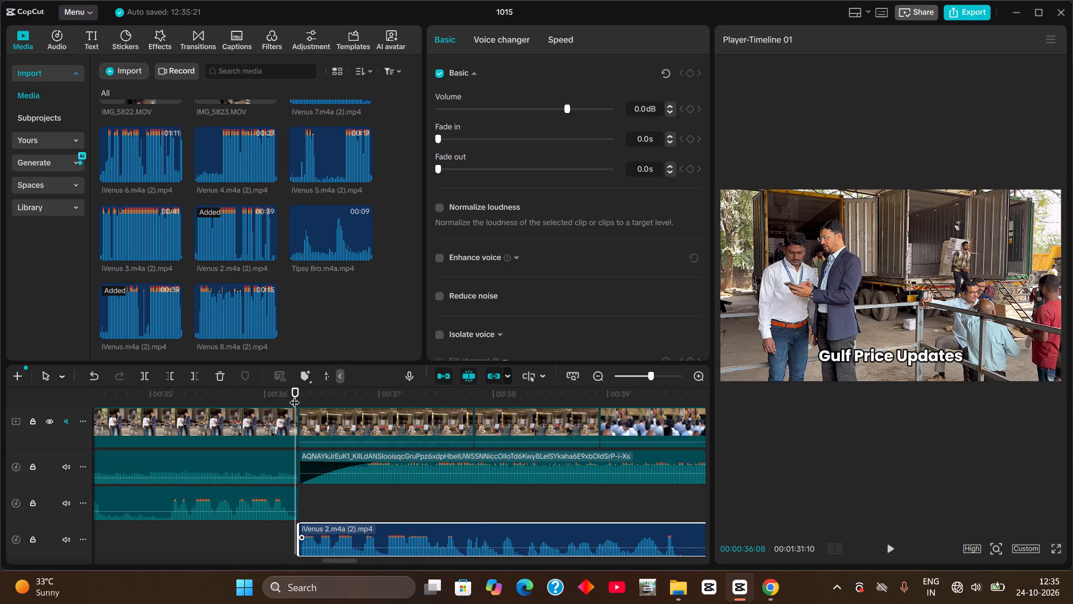
pyautogui.press('space')
pyautogui.doubleClick(302, 397)
pyautogui.press('space')
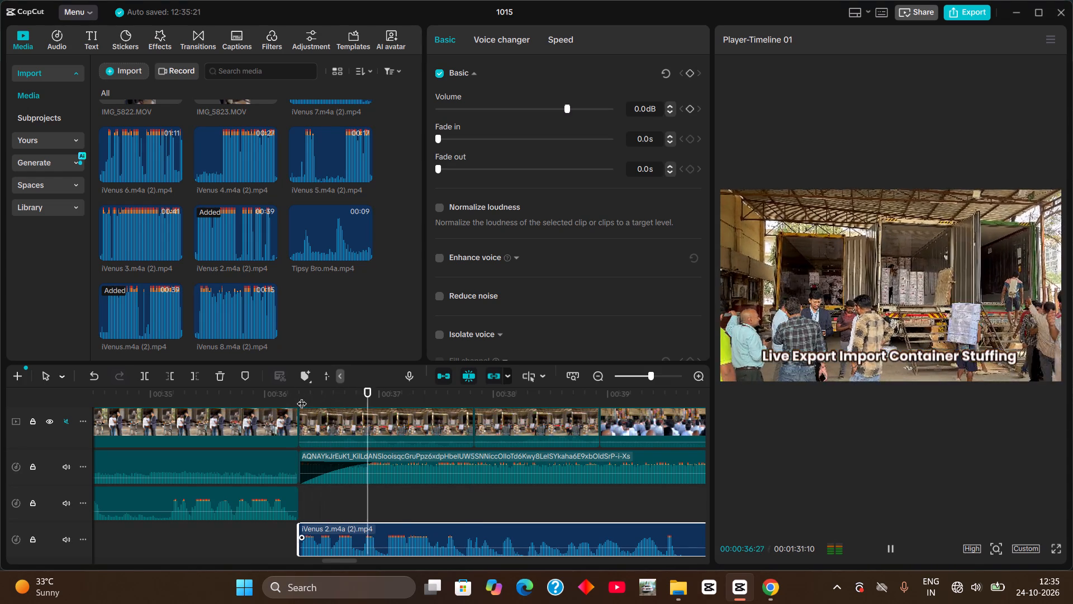
pyautogui.press('space')
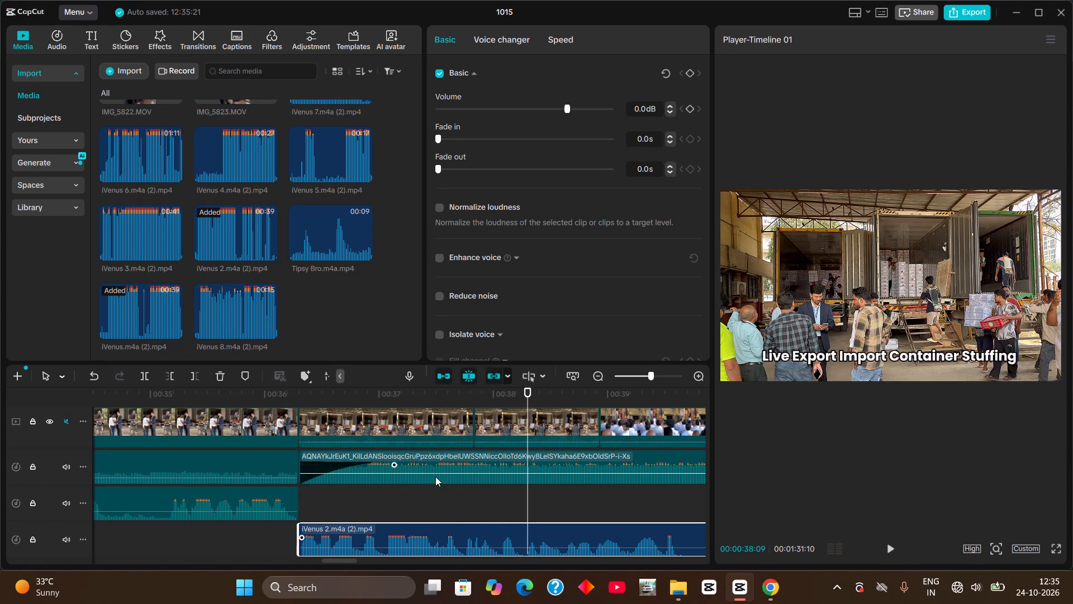
pyautogui.click(435, 474)
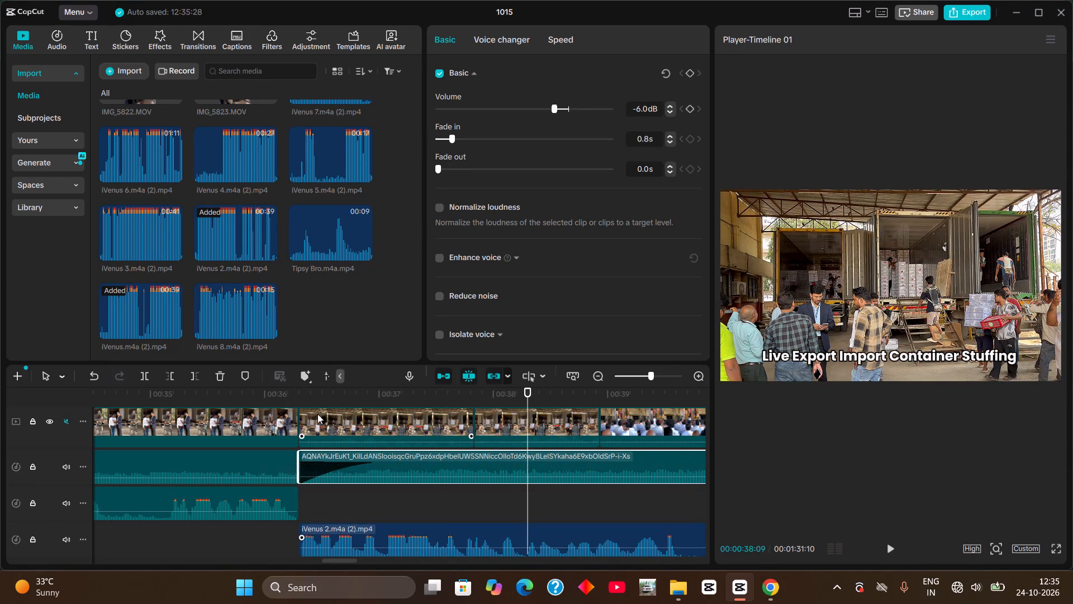
# Play from 00:00:36:09 into the market footage to check the voice against the music, and park the playhead at 00:00:48:19.
pyautogui.doubleClick(301, 395)
pyautogui.press('space')
pyautogui.press('space')
pyautogui.press('space')
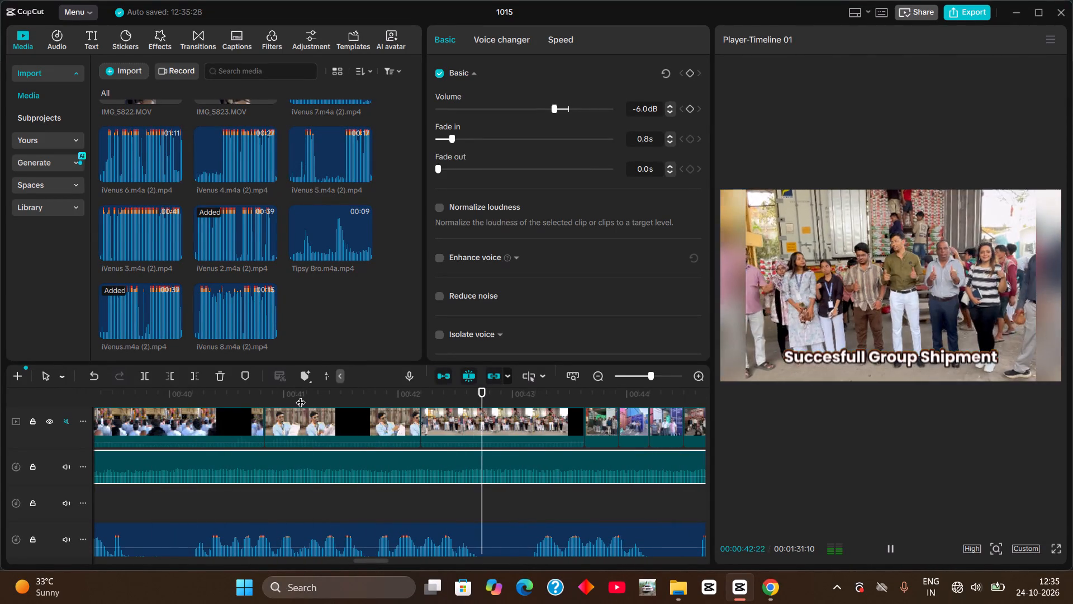
pyautogui.press('space')
pyautogui.press('space')
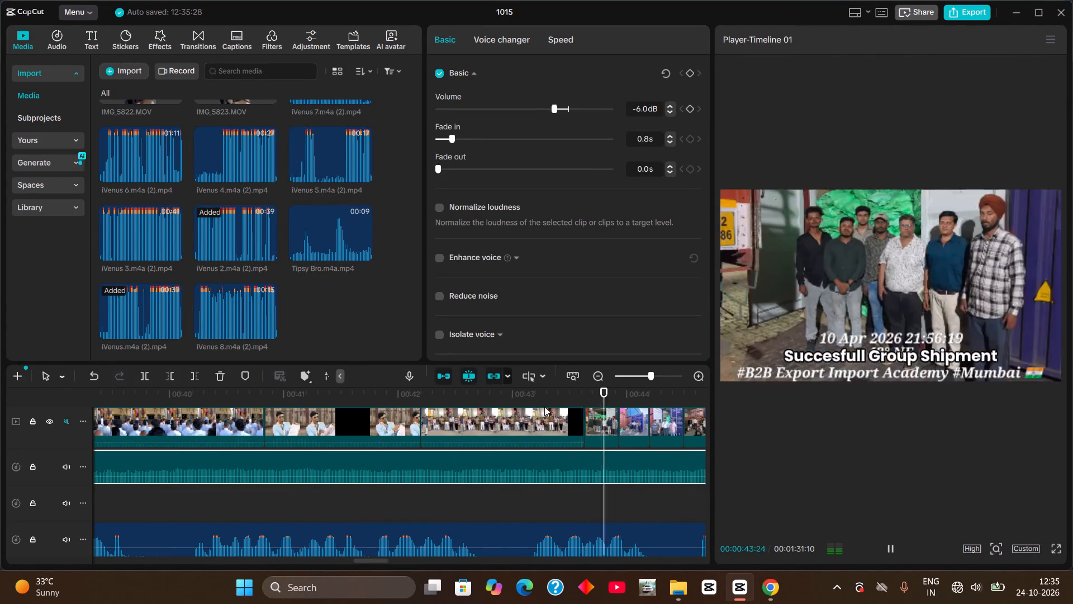
pyautogui.press('space')
pyautogui.moveTo(664, 397); pyautogui.dragTo(475, 417)
pyautogui.press('space')
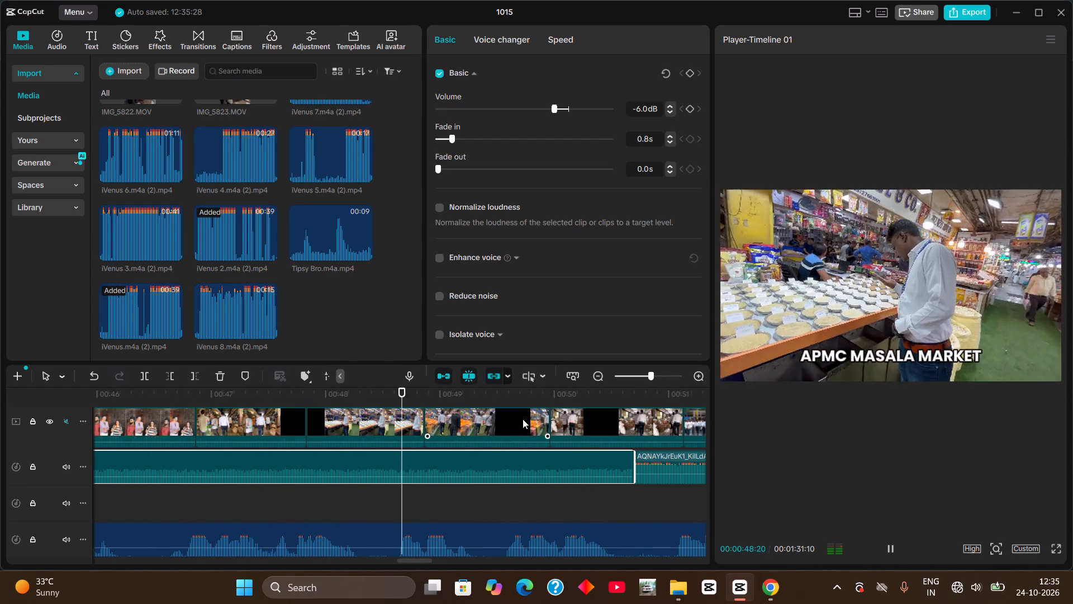
pyautogui.press('space')
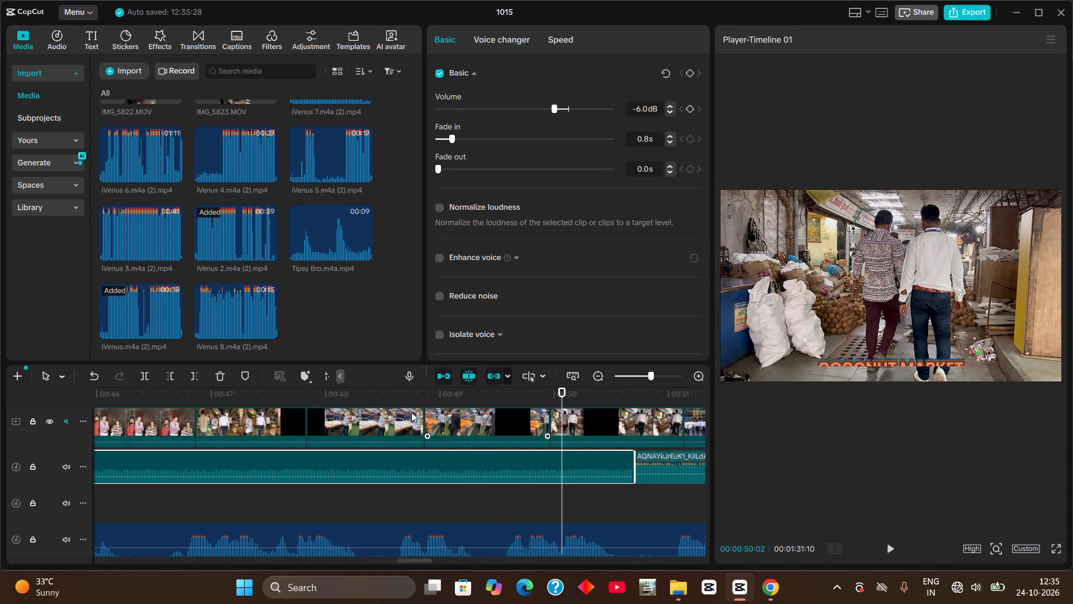
pyautogui.press('space')
pyautogui.moveTo(408, 394); pyautogui.dragTo(397, 400)
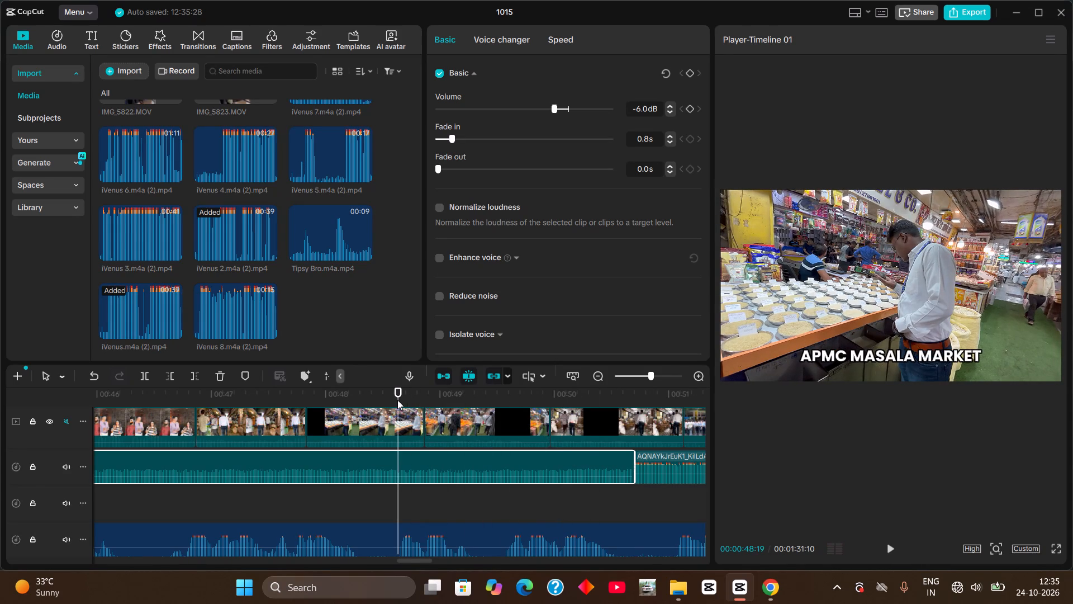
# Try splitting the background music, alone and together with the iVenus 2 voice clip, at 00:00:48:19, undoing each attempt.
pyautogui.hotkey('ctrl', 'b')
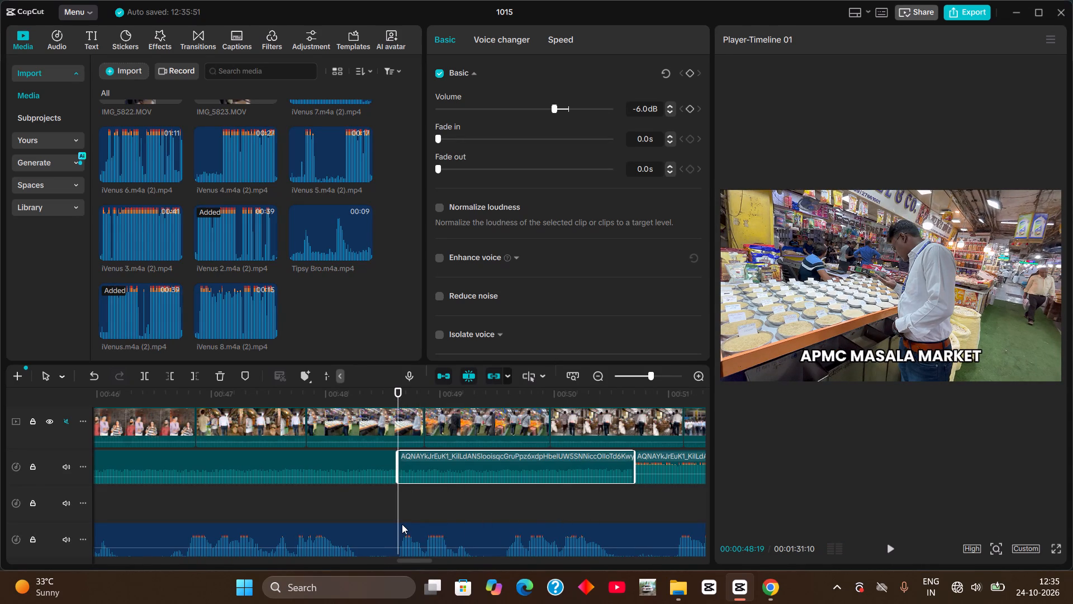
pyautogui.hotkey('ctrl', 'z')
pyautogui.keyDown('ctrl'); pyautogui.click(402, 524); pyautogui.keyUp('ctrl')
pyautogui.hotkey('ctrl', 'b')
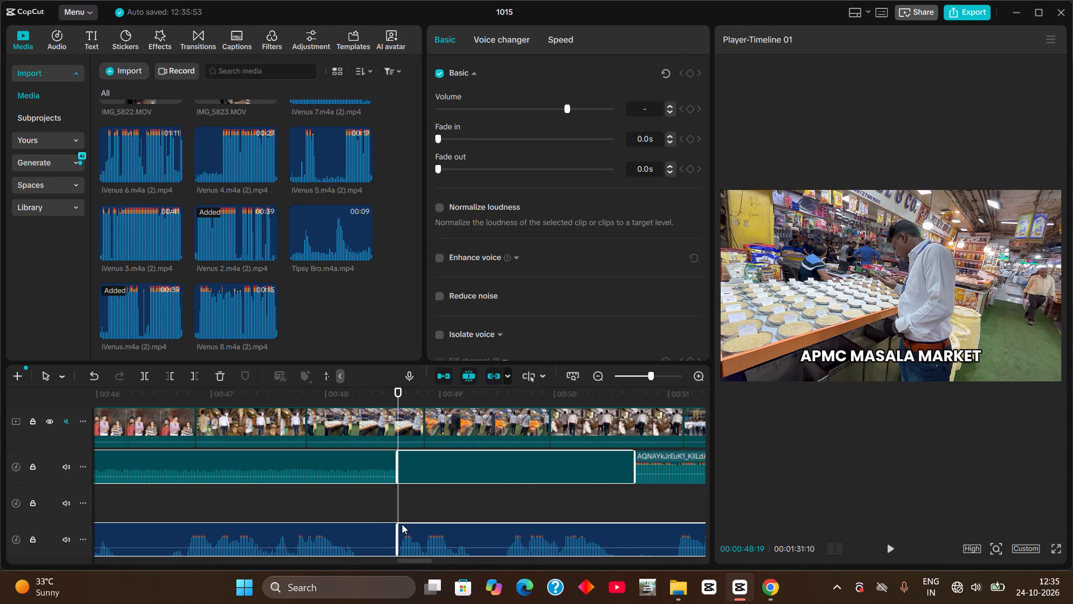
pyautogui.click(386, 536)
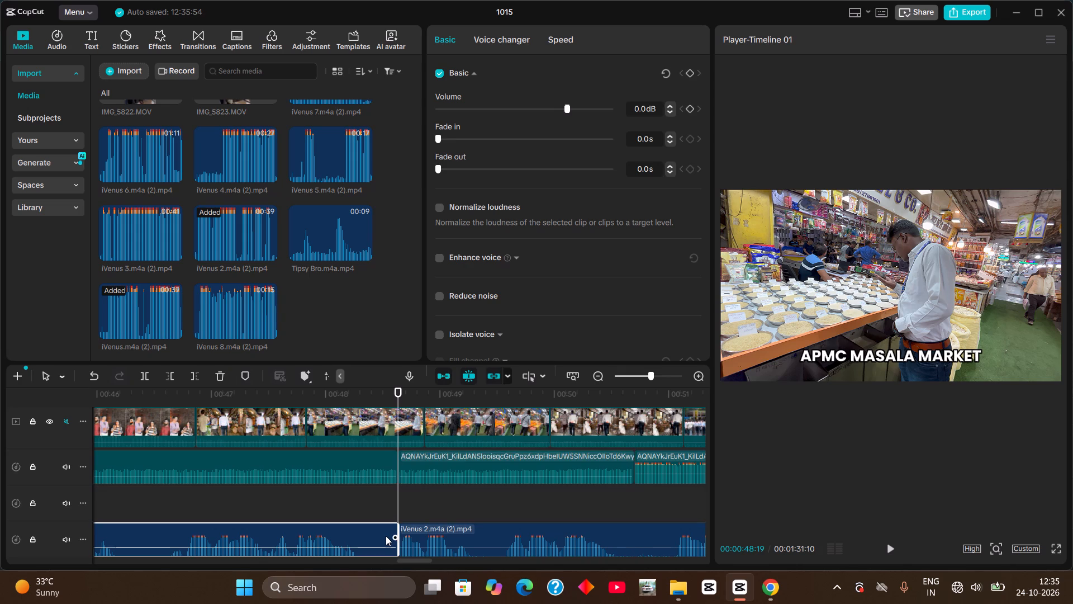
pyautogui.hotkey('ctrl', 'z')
# Split only the iVenus 2 voice clip at 00:00:48:19 and delete the part before the cut.
pyautogui.doubleClick(402, 541)
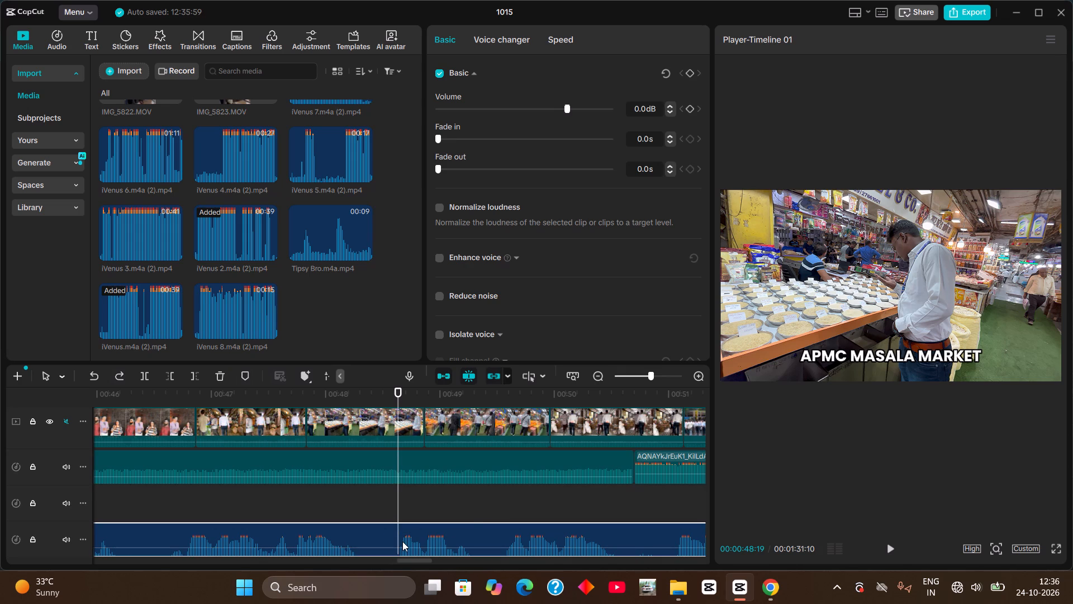
pyautogui.hotkey('ctrl', 'b')
pyautogui.doubleClick(354, 540)
pyautogui.press('BackSpace')
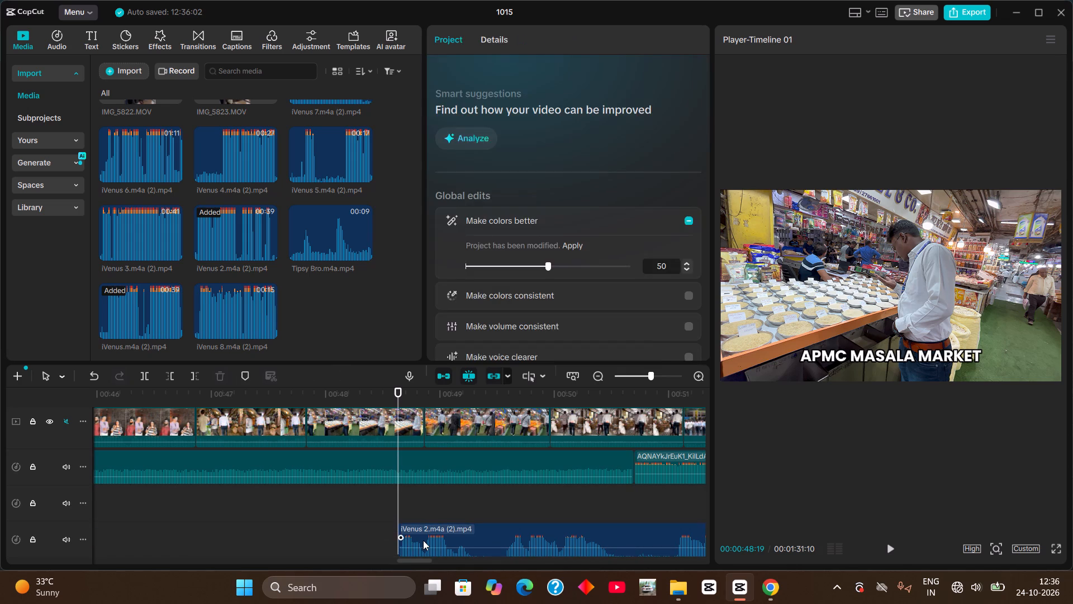
# Cut the remaining iVenus 2 voice clip at 00:00:48:19 and paste it at 00:00:36:09, where the container-stuffing footage and second music segment begin.
pyautogui.click(423, 540)
pyautogui.hotkey('ctrl', 'x')
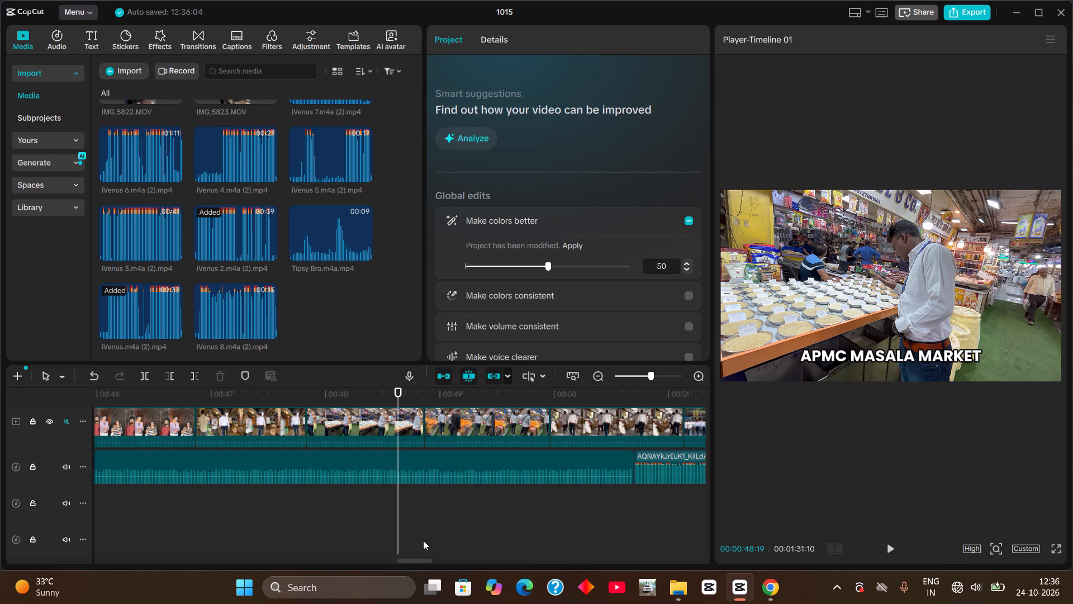
pyautogui.moveTo(261, 390); pyautogui.dragTo(225, 391)
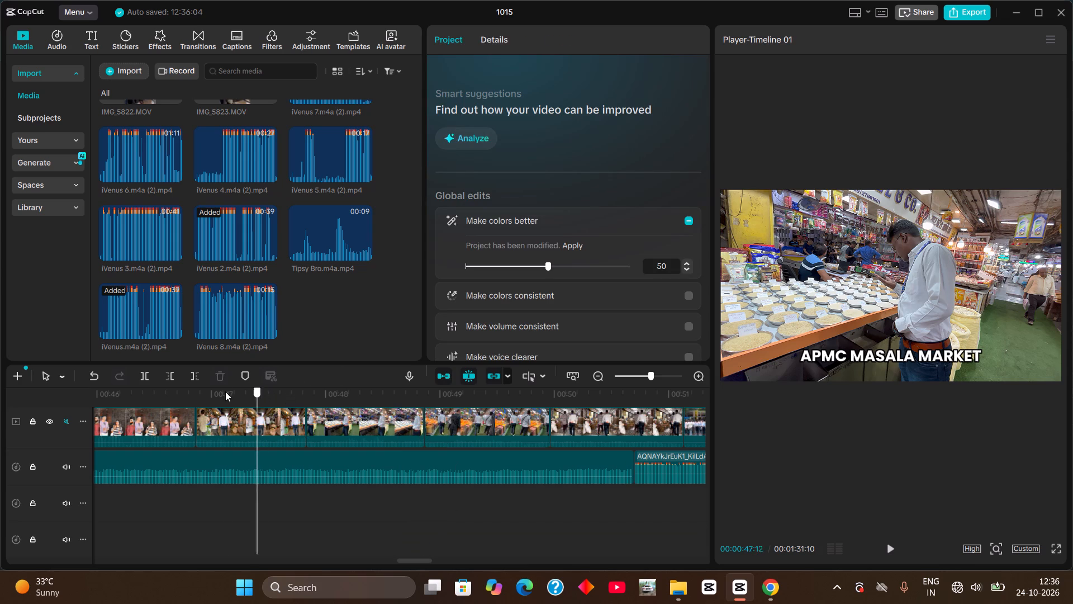
pyautogui.moveTo(225, 391); pyautogui.dragTo(134, 409)
pyautogui.moveTo(134, 409); pyautogui.dragTo(111, 416)
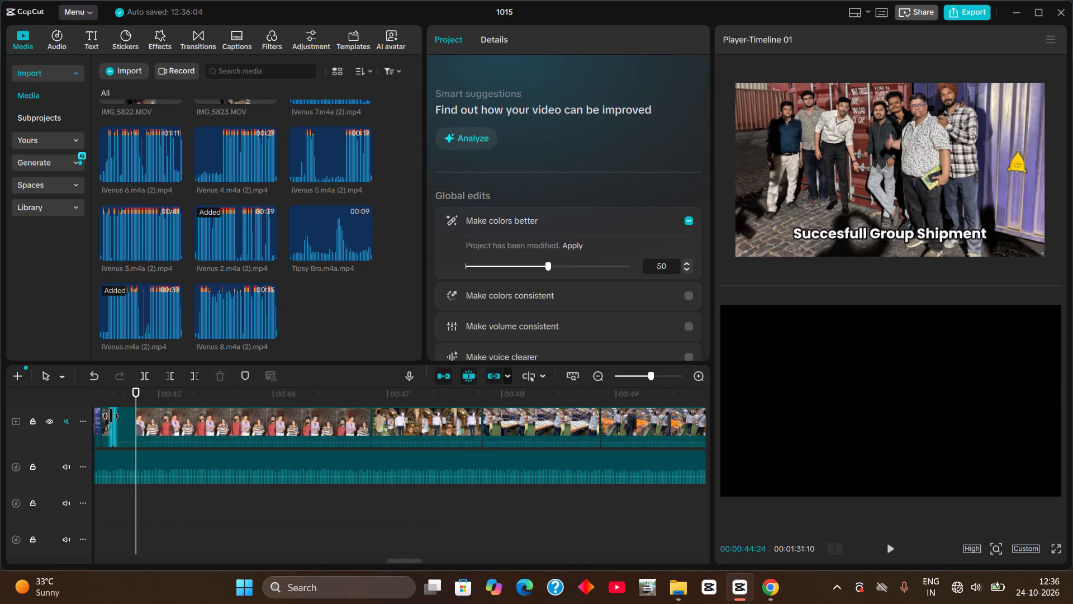
pyautogui.moveTo(111, 416); pyautogui.dragTo(132, 421)
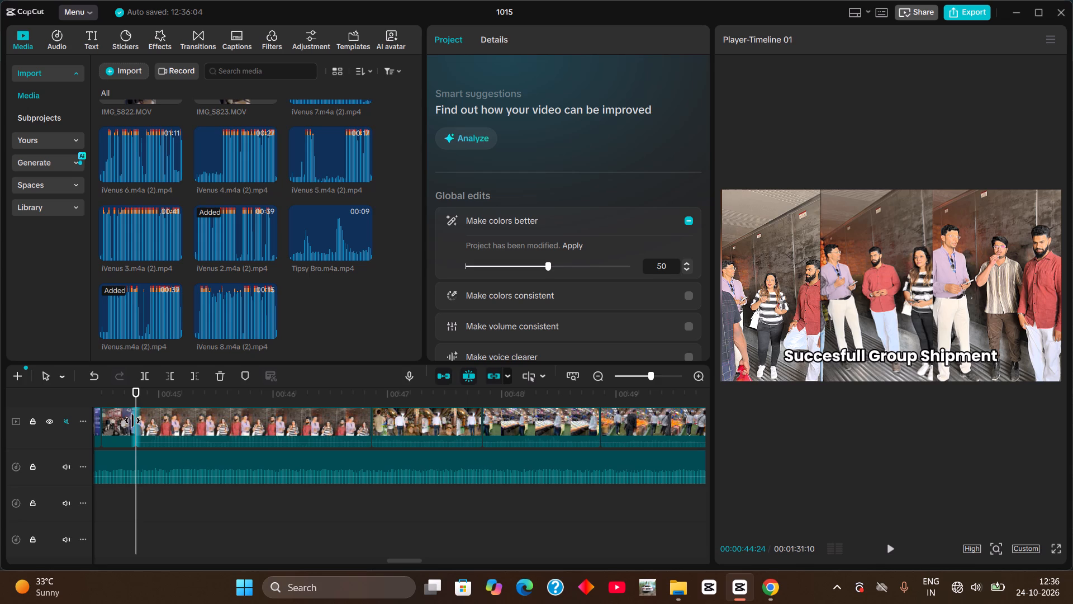
pyautogui.moveTo(137, 394); pyautogui.dragTo(130, 400)
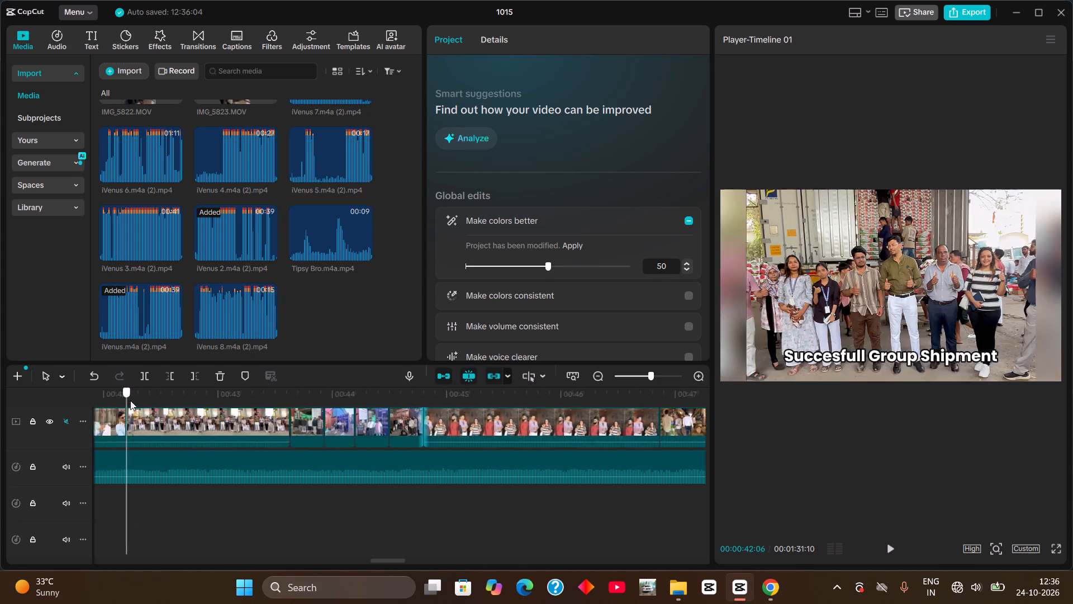
pyautogui.moveTo(130, 400); pyautogui.dragTo(155, 397)
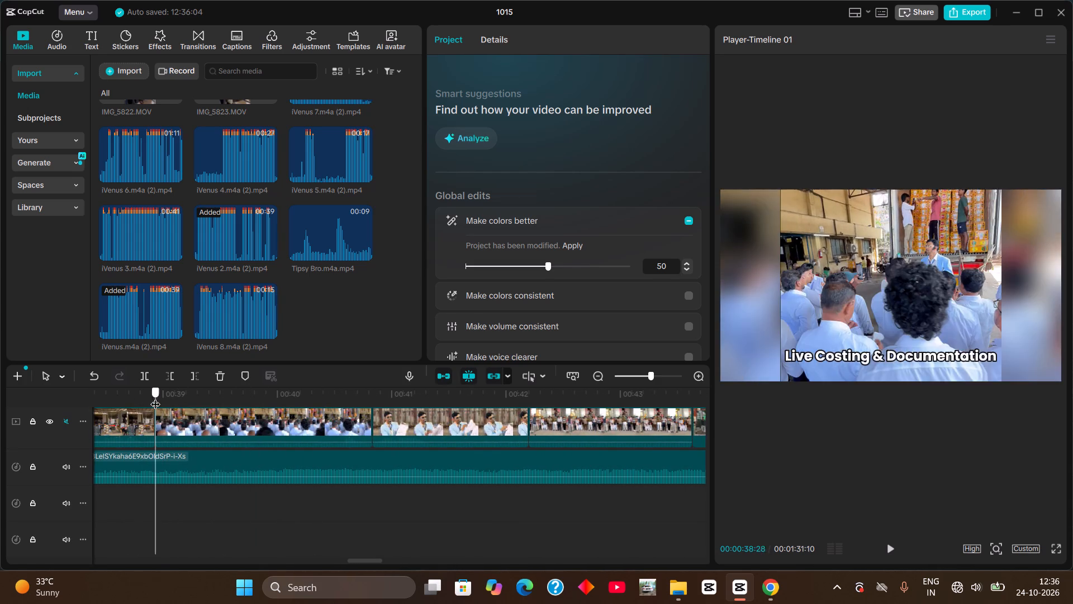
pyautogui.moveTo(155, 397); pyautogui.dragTo(390, 435)
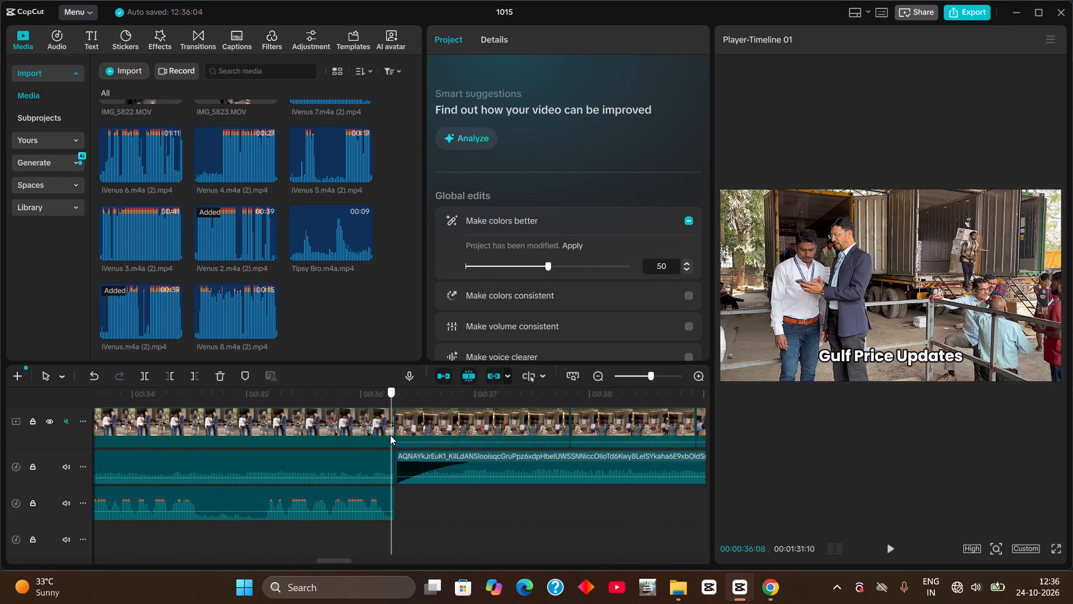
pyautogui.moveTo(390, 435); pyautogui.dragTo(392, 436)
pyautogui.click(392, 436)
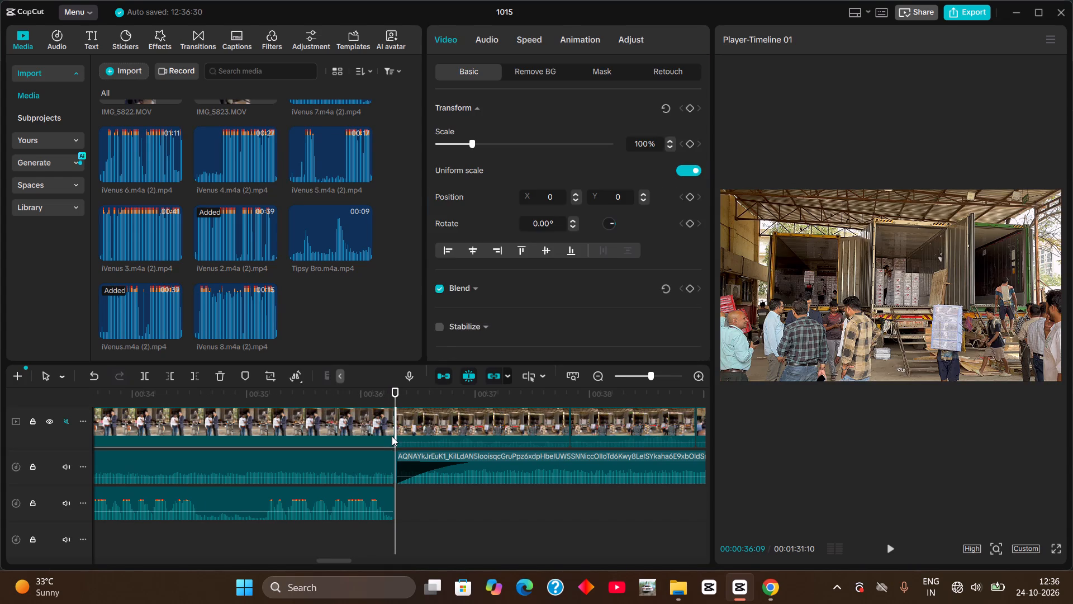
pyautogui.hotkey('ctrl', 'v')
# Play the pasted iVenus 2 voice clip from 00:00:36:09, and split it at 00:00:42:06, where the group shipment footage begins.
pyautogui.press('space')
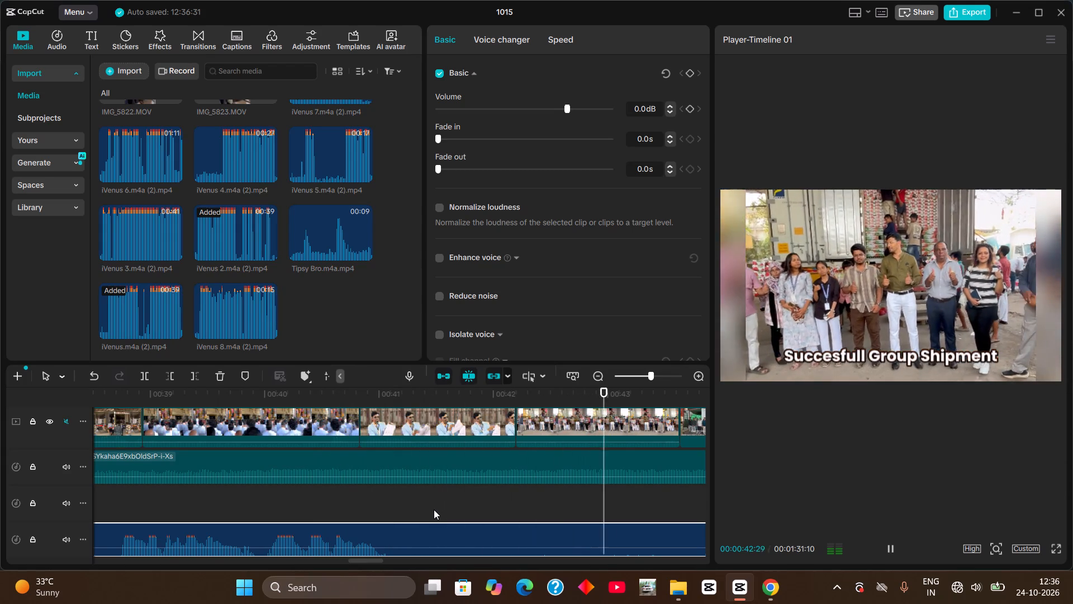
pyautogui.press('space')
pyautogui.moveTo(345, 402); pyautogui.dragTo(367, 403)
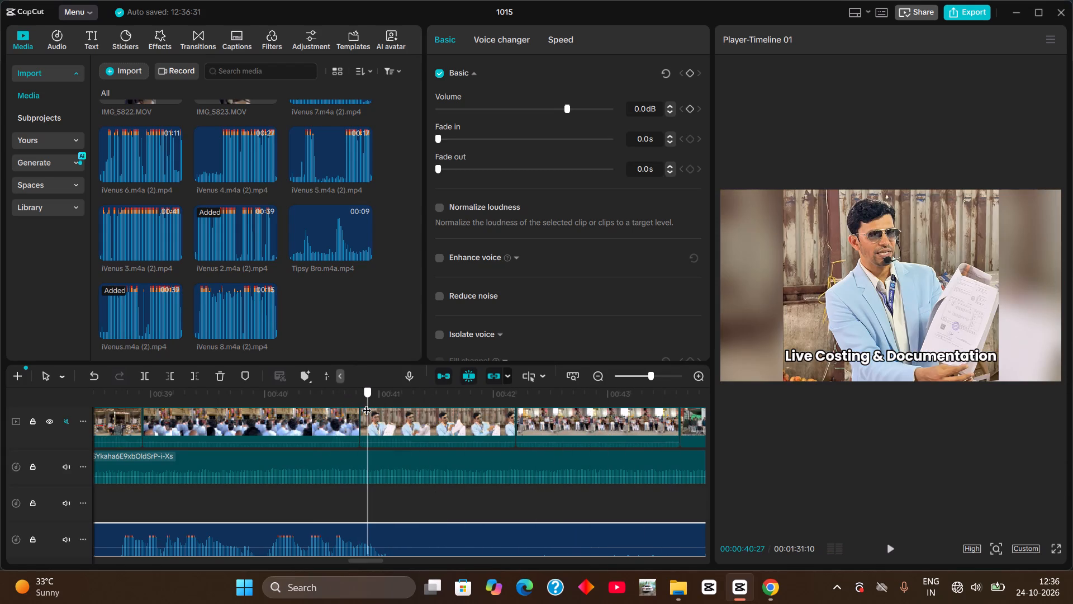
pyautogui.moveTo(367, 403); pyautogui.dragTo(498, 424)
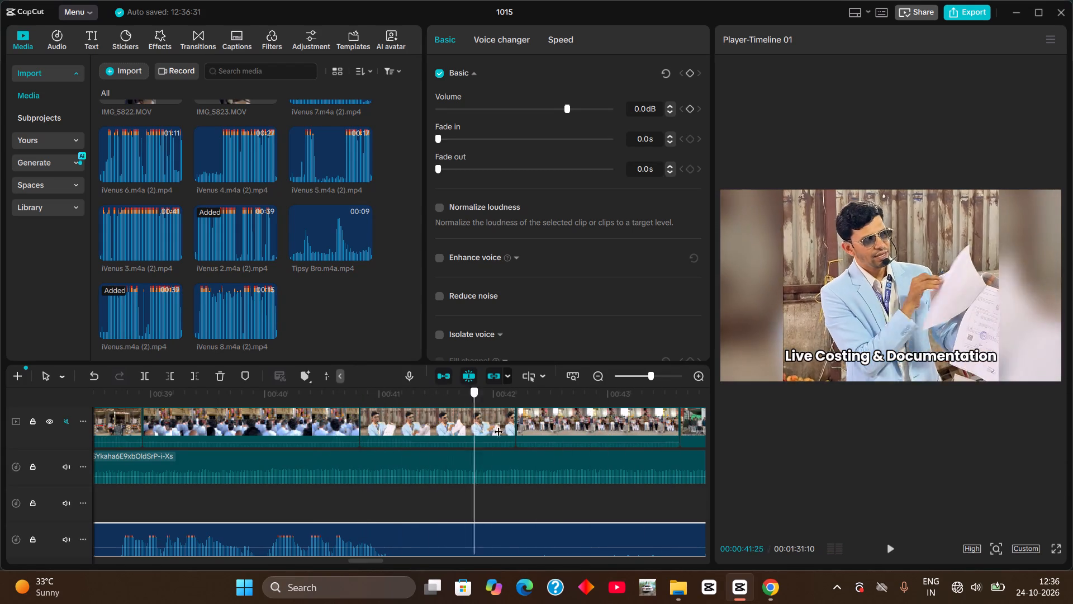
pyautogui.moveTo(498, 424); pyautogui.dragTo(519, 428)
pyautogui.press('b')
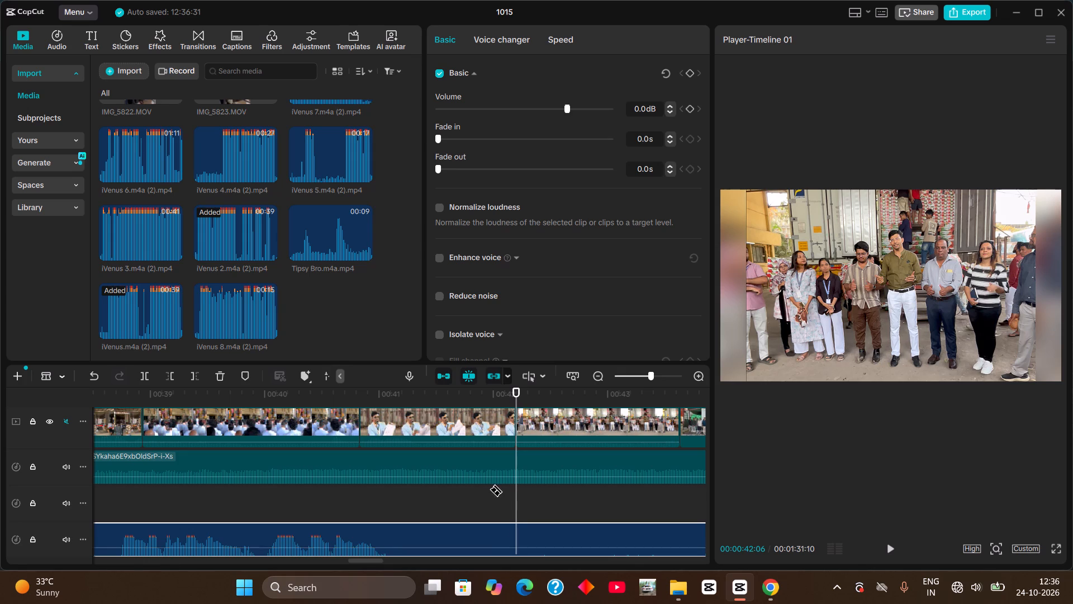
pyautogui.click(517, 529)
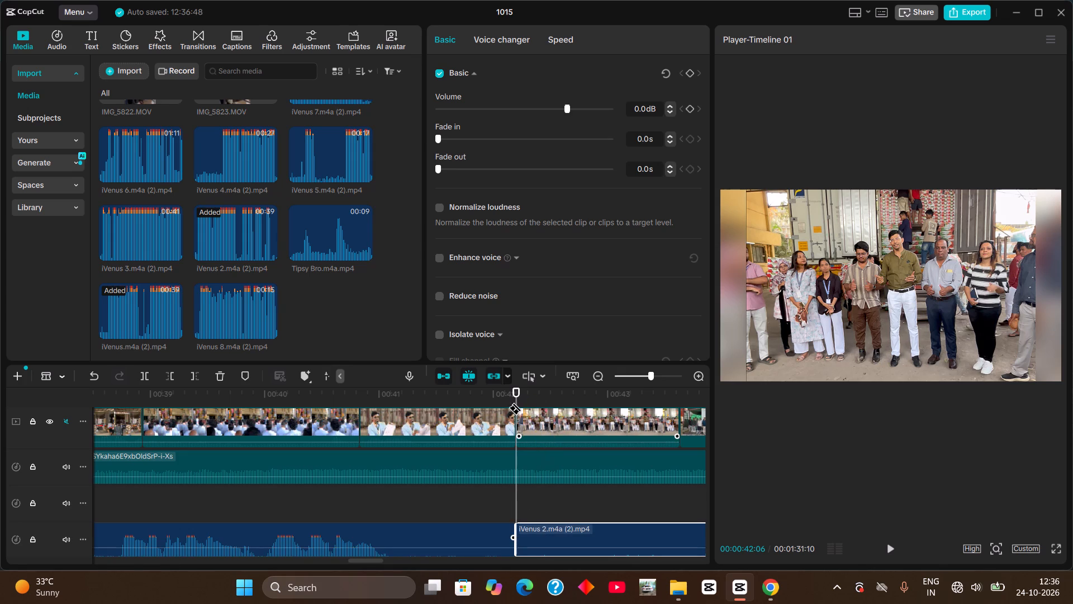
# Play and scrub the iVenus 2 voice around the 00:00:42:06 split against the footage, and park the playhead at 00:00:38:13.
pyautogui.moveTo(511, 398); pyautogui.dragTo(105, 468)
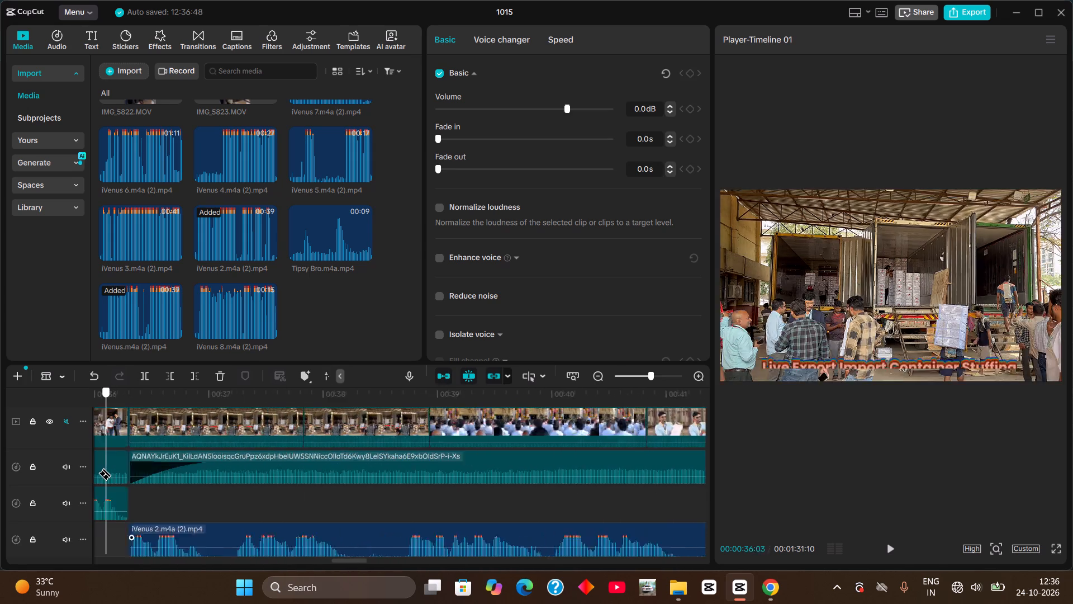
pyautogui.moveTo(105, 468); pyautogui.dragTo(376, 487)
pyautogui.press('space')
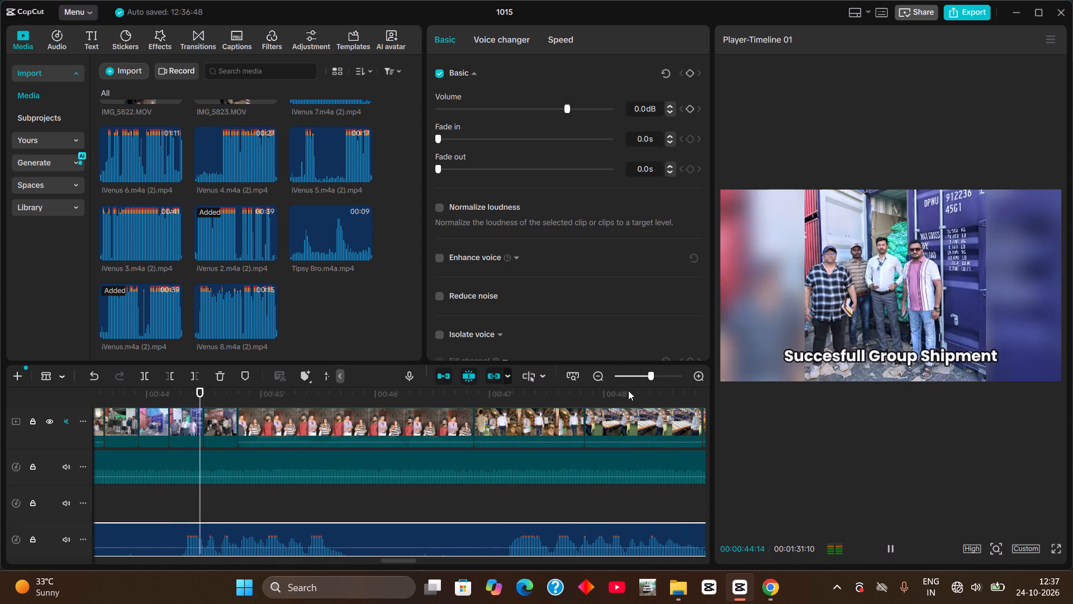
pyautogui.press('space')
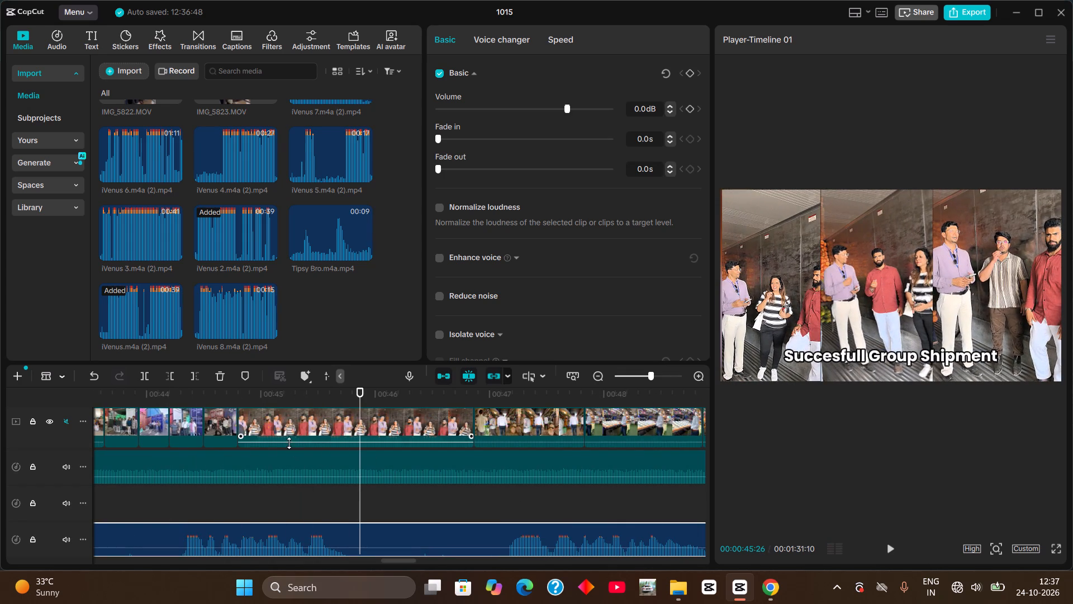
pyautogui.moveTo(246, 391); pyautogui.dragTo(221, 395)
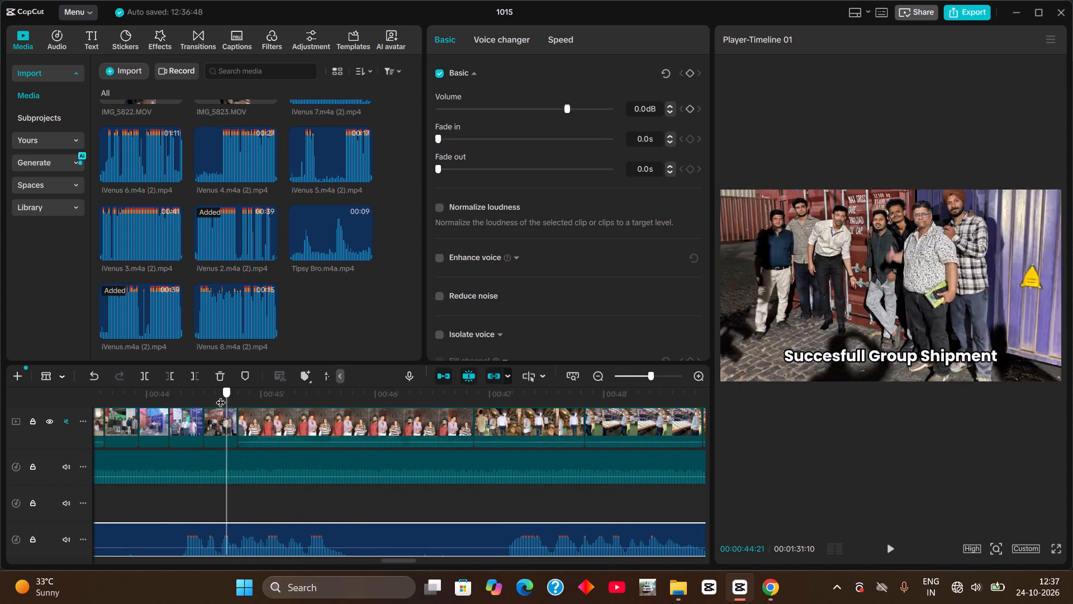
pyautogui.moveTo(221, 395); pyautogui.dragTo(227, 424)
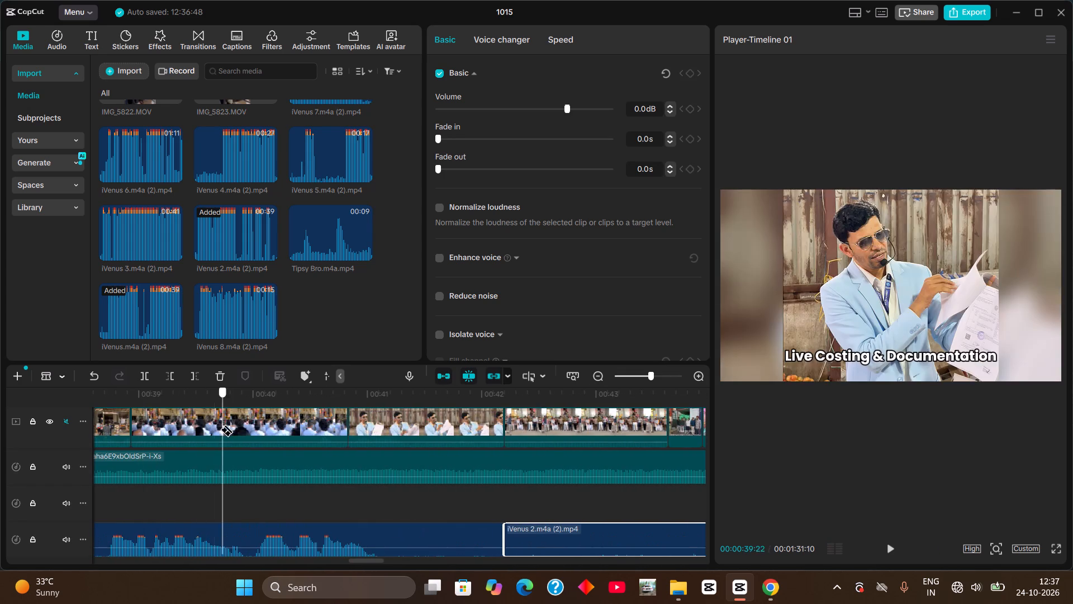
pyautogui.moveTo(227, 424); pyautogui.dragTo(644, 436)
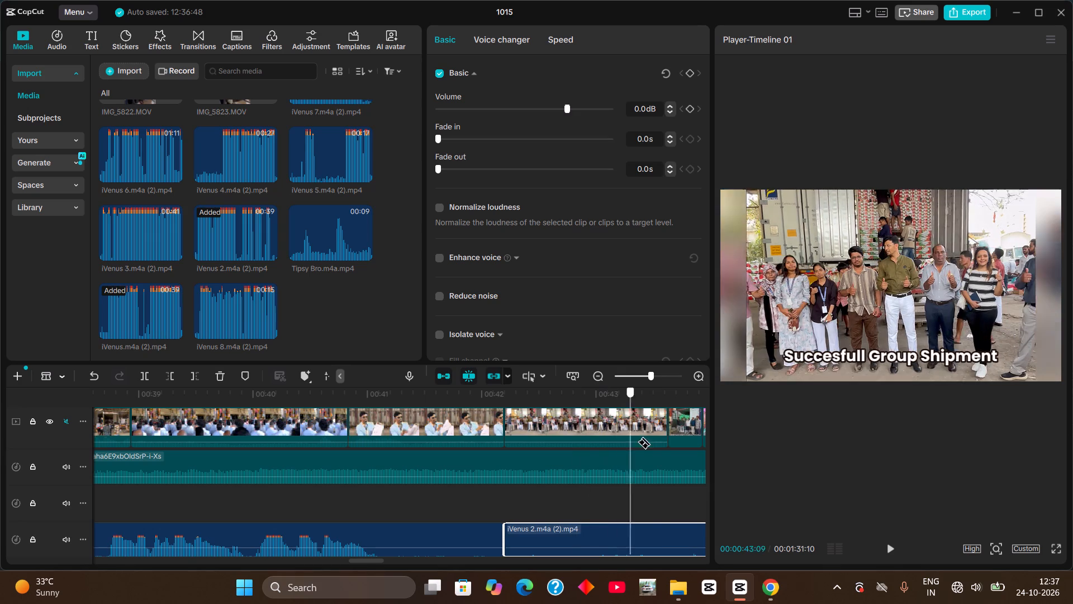
pyautogui.moveTo(644, 436); pyautogui.dragTo(233, 440)
pyautogui.doubleClick(233, 440)
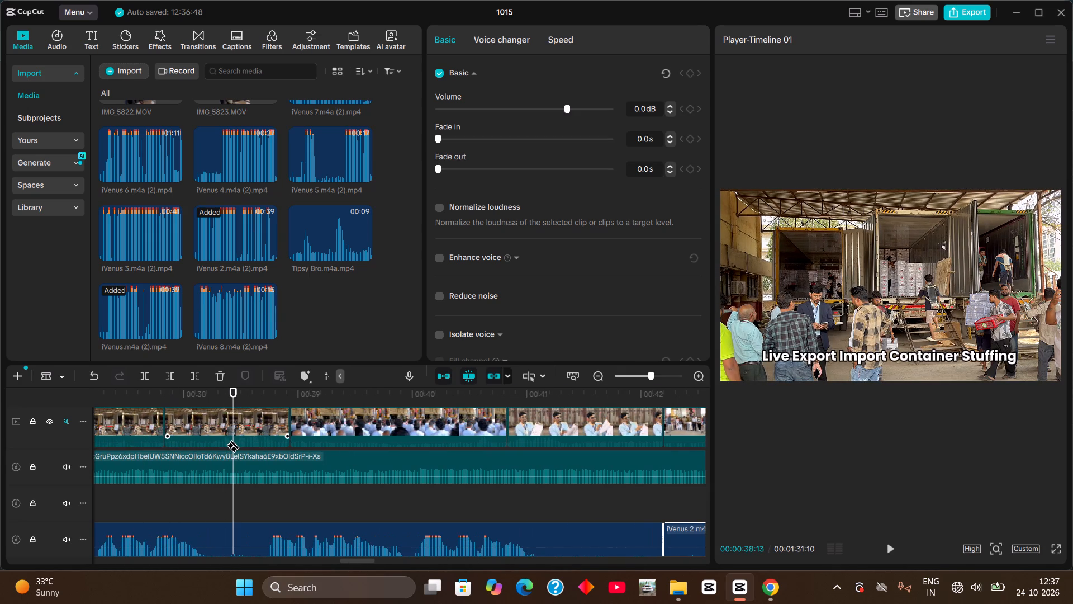
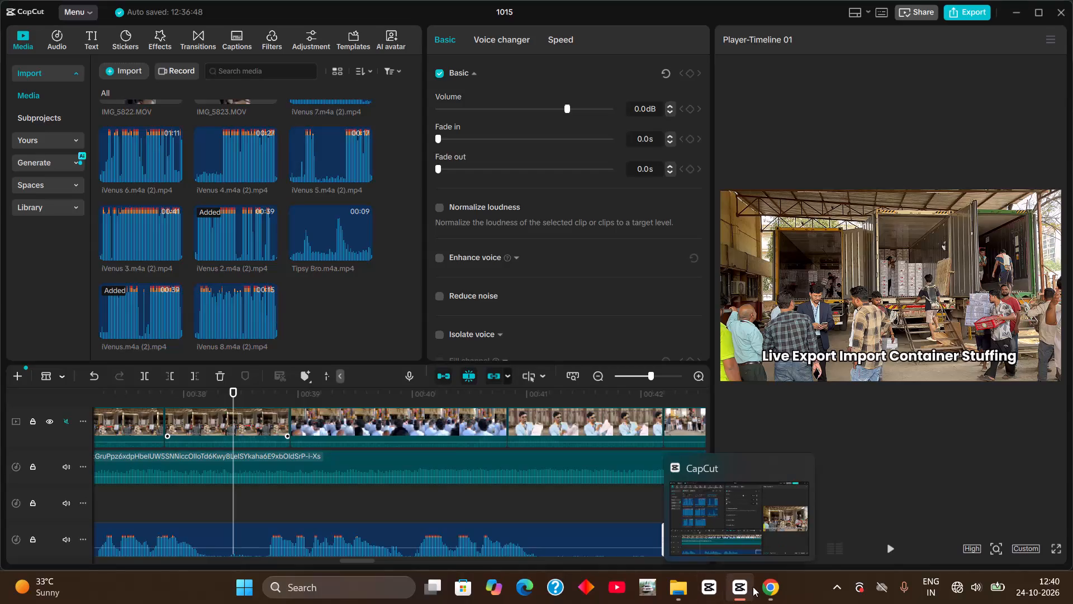
# Replay the iVenus 2 voice over the container-stuffing and costing footage, and scrub back to the end of the Gulf price updates footage.
pyautogui.click(165, 397)
pyautogui.press('space')
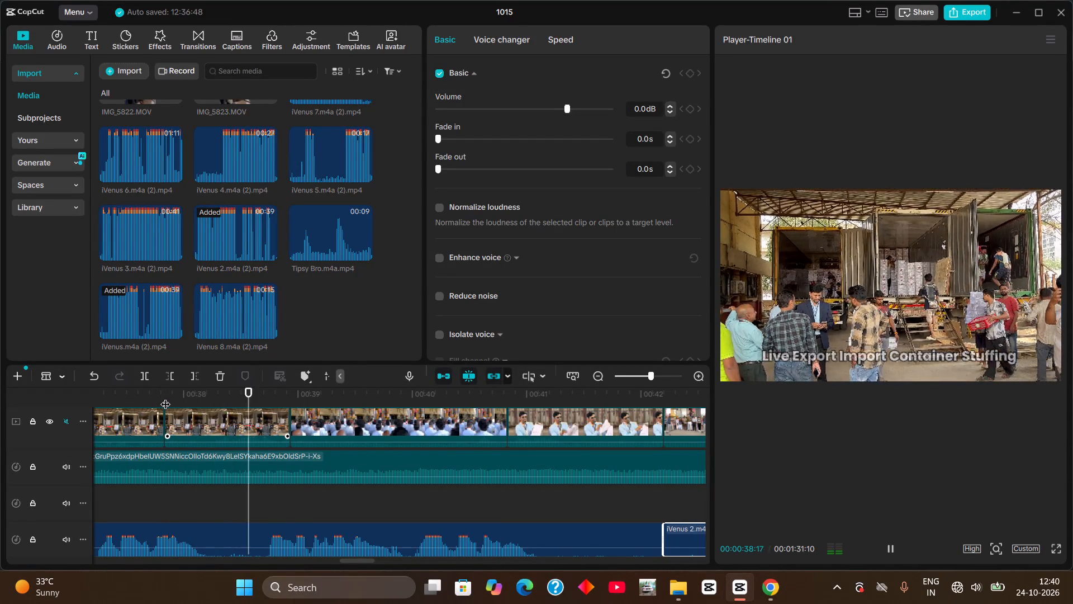
pyautogui.press('space')
pyautogui.click(165, 397)
pyautogui.press('space')
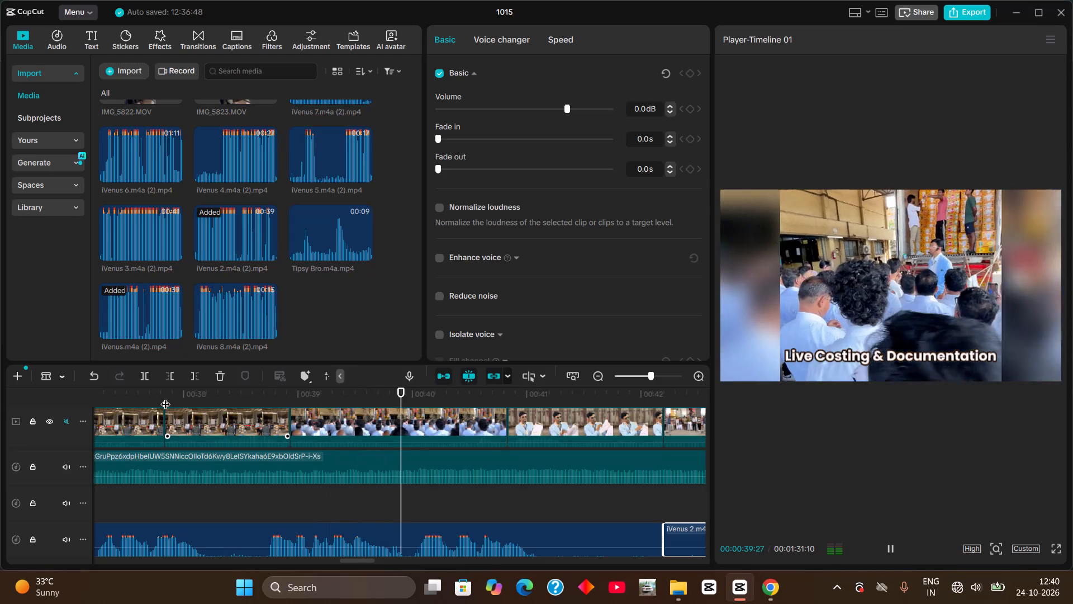
pyautogui.press('space')
pyautogui.moveTo(183, 391); pyautogui.dragTo(155, 390)
pyautogui.moveTo(154, 390); pyautogui.dragTo(145, 392)
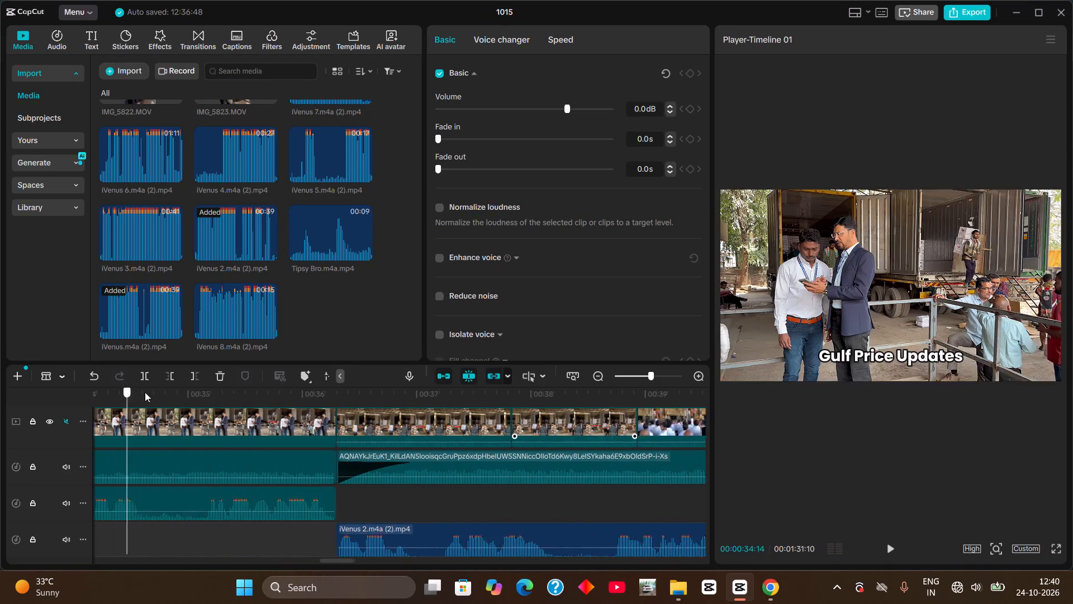
# Play the iVenus 2 voice through the group shipment and market footage, and split its clip at 00:00:50:08, before the next phrase.
pyautogui.moveTo(145, 392); pyautogui.dragTo(379, 419)
pyautogui.press('space')
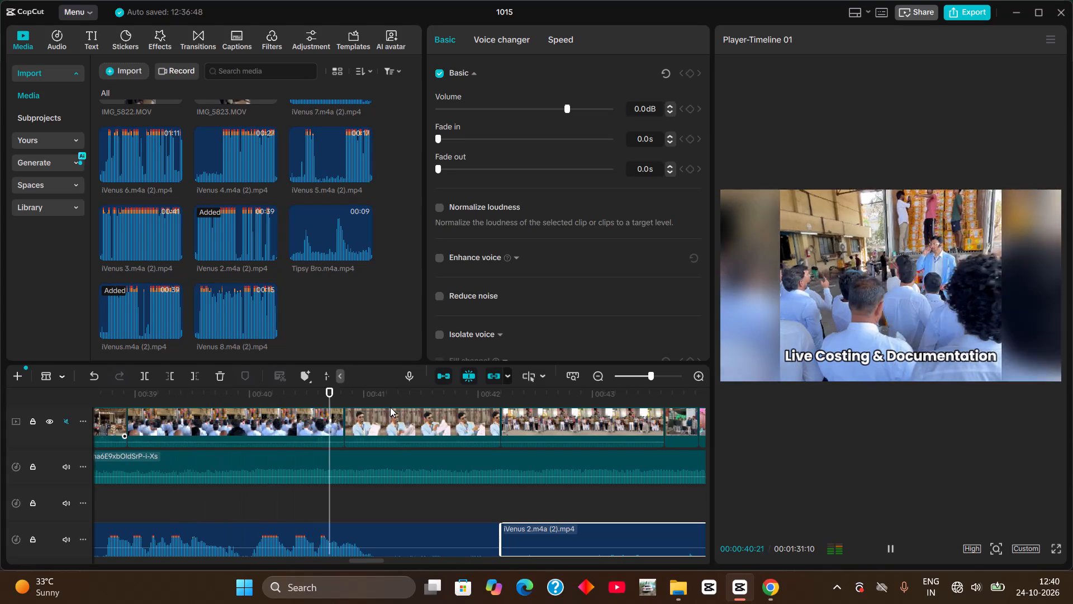
pyautogui.press('space')
pyautogui.press('space')
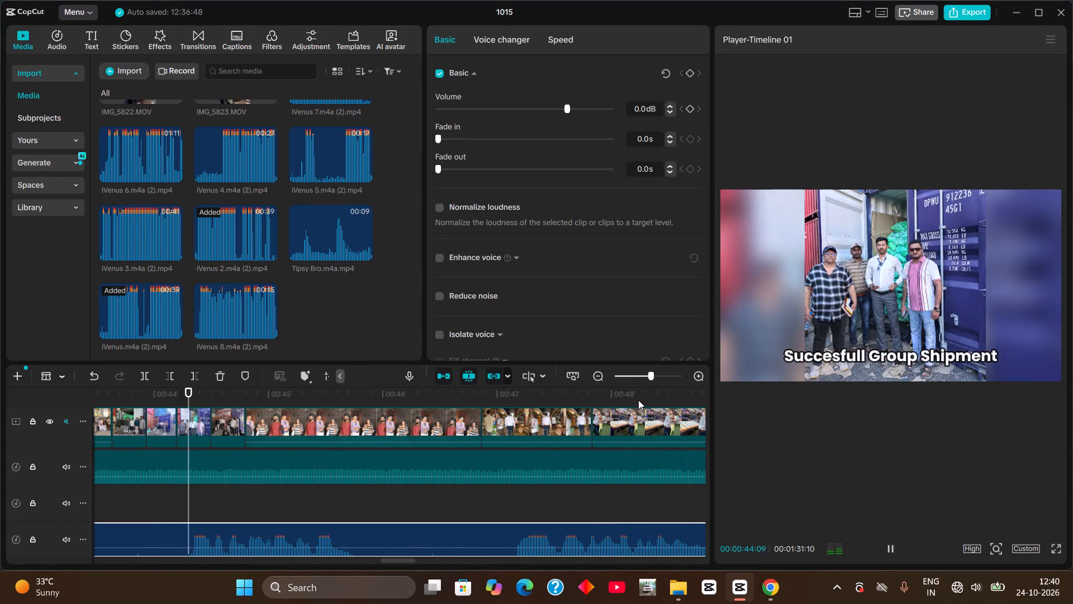
pyautogui.press('space')
pyautogui.press('space')
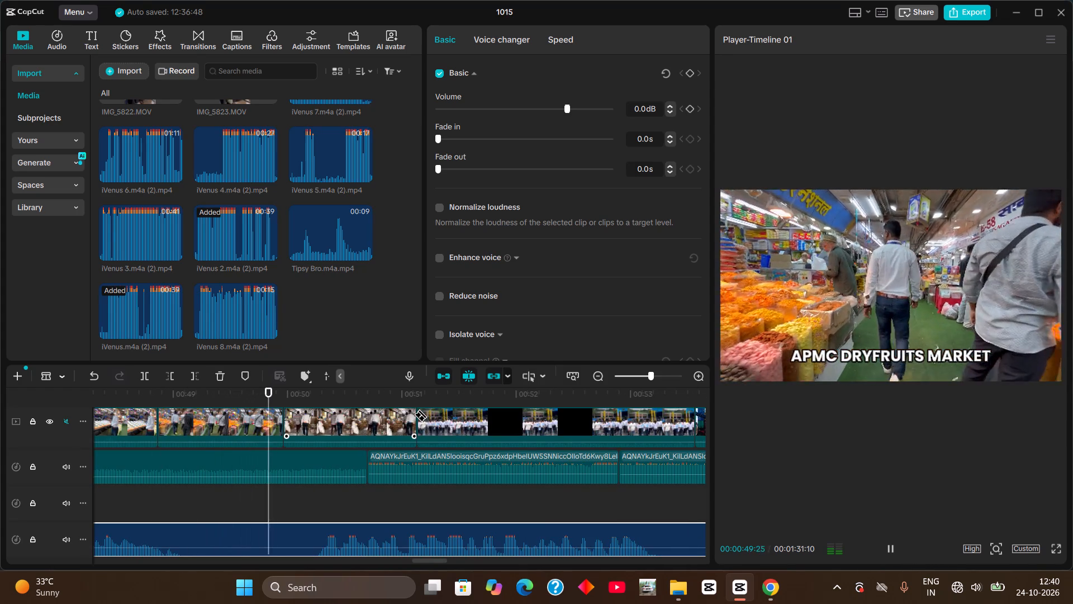
pyautogui.press('space')
pyautogui.moveTo(330, 396); pyautogui.dragTo(317, 407)
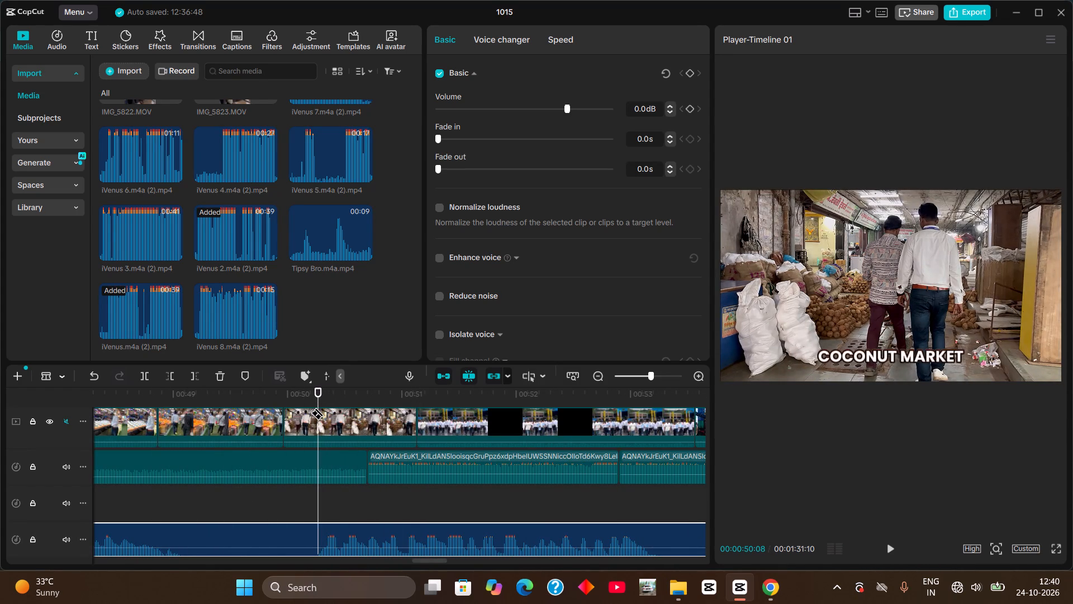
pyautogui.hotkey('ctrl', 'b')
# Scrub back to the group shipment footage and review the iVenus 2 voice around 00:00:44:15.
pyautogui.moveTo(317, 407); pyautogui.dragTo(118, 438)
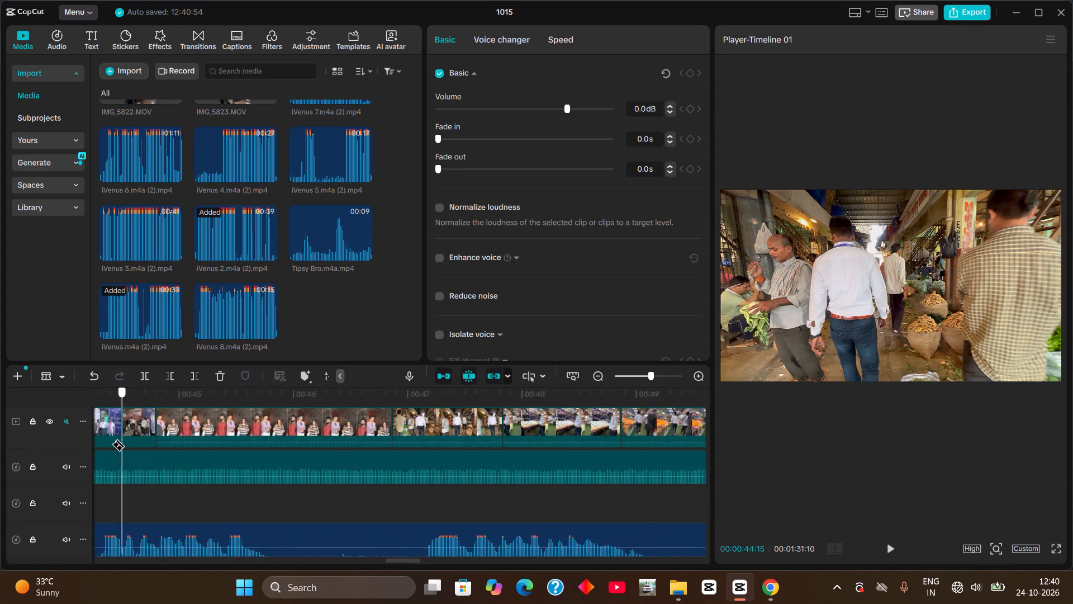
pyautogui.moveTo(118, 438); pyautogui.dragTo(367, 470)
pyautogui.click(367, 470)
pyautogui.press('space')
pyautogui.press('space')
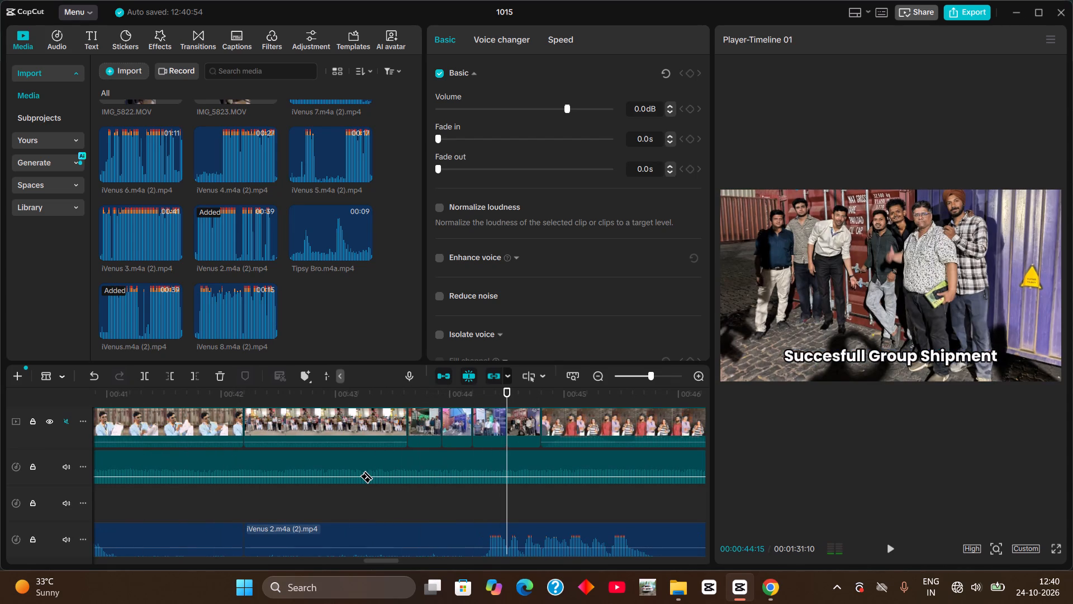
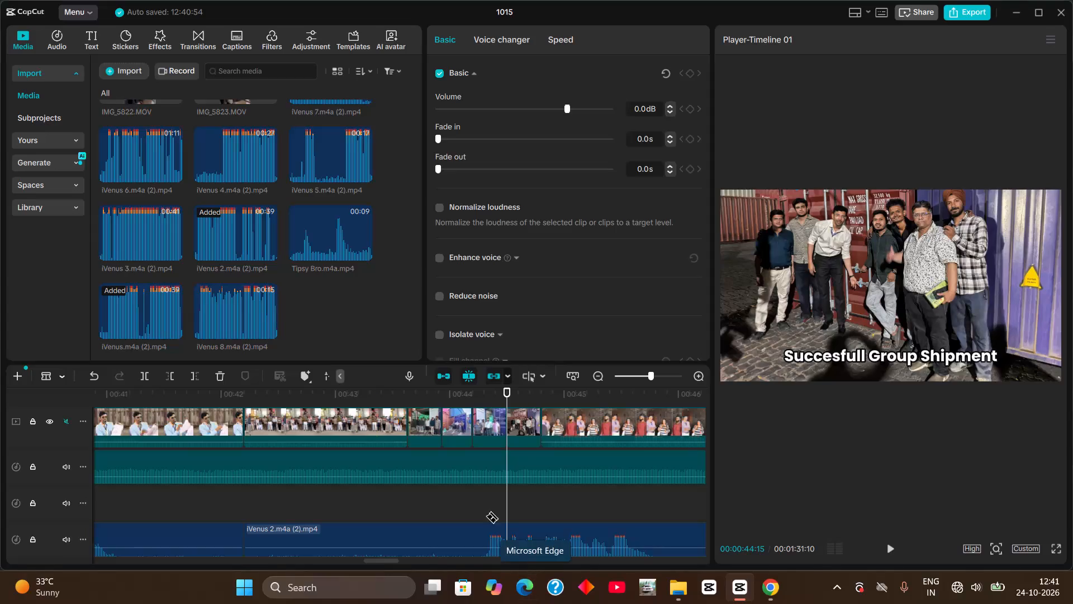
# Play the iVenus 2 voice over the group shipment footage, and replay its opening over the container-stuffing footage from 00:00:36:09.
pyautogui.click(282, 395)
pyautogui.press('space')
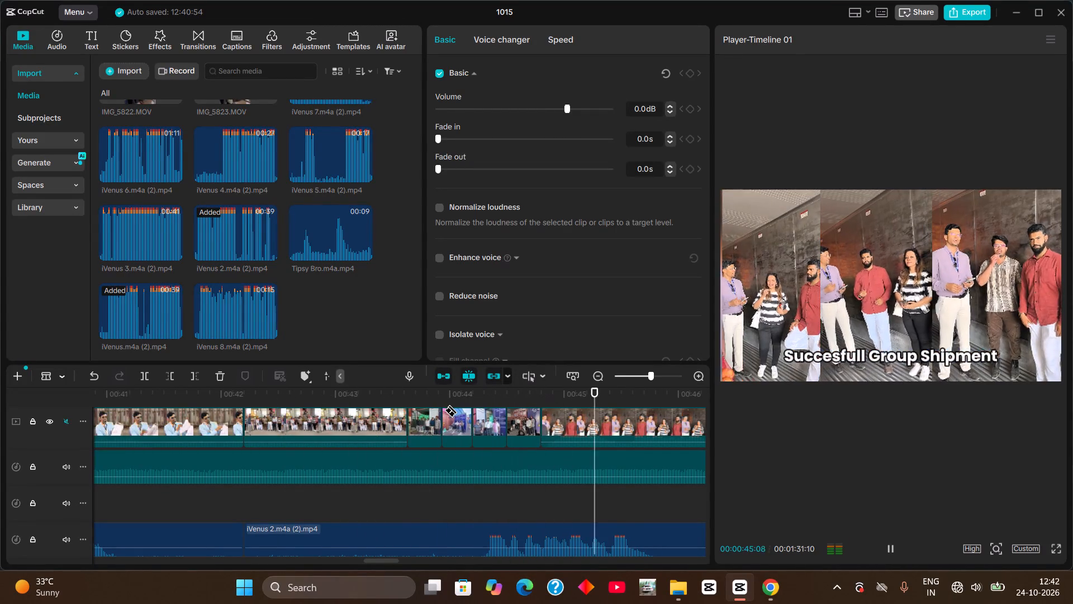
pyautogui.press('space')
pyautogui.moveTo(390, 403); pyautogui.dragTo(111, 414)
pyautogui.moveTo(111, 414); pyautogui.dragTo(84, 431)
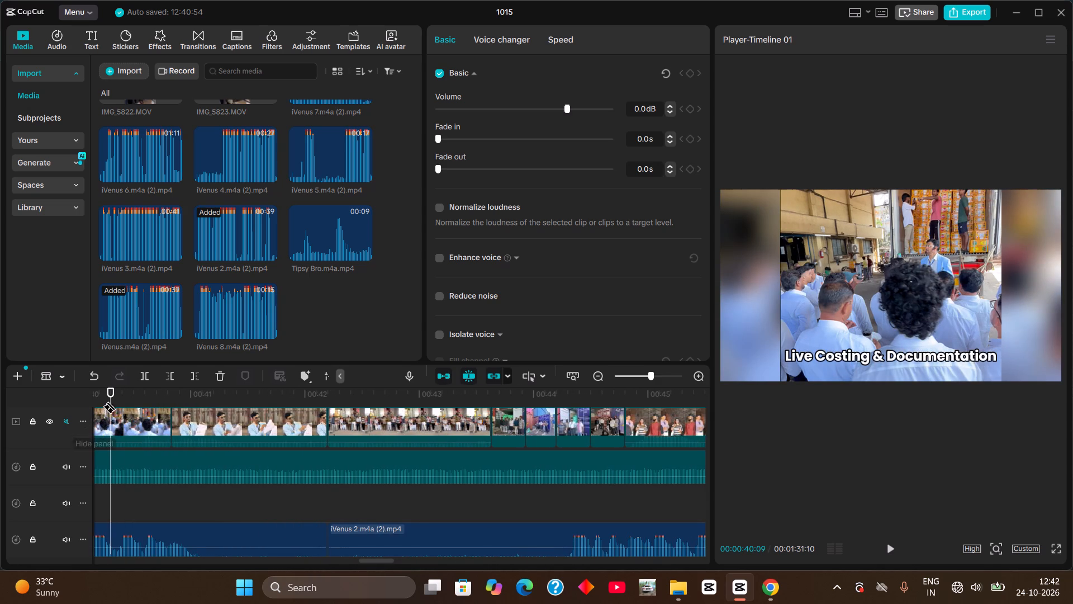
pyautogui.moveTo(114, 393); pyautogui.dragTo(179, 402)
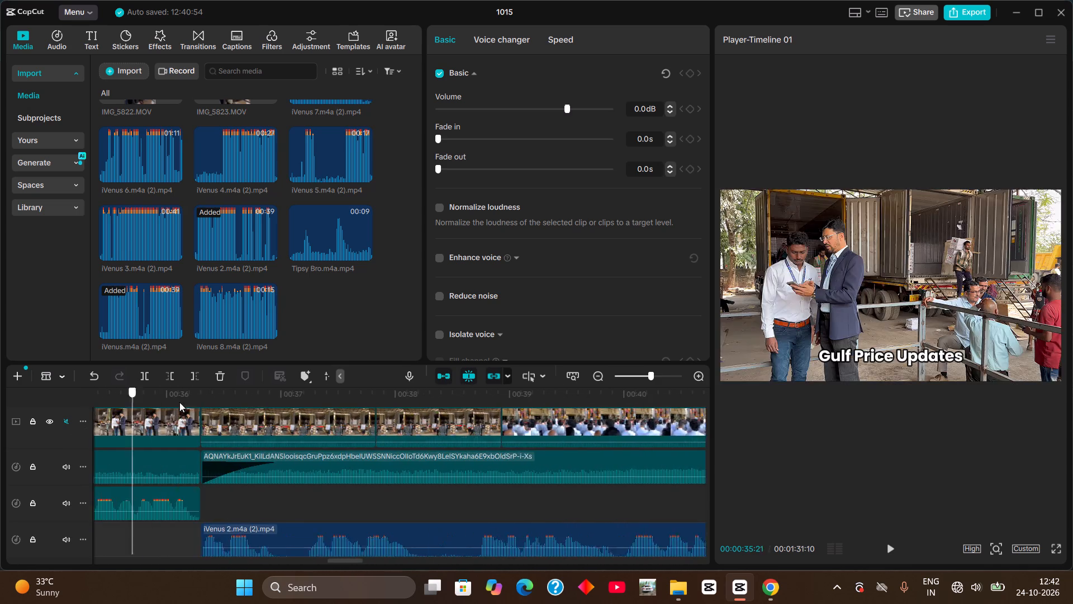
pyautogui.moveTo(179, 402); pyautogui.dragTo(264, 414)
pyautogui.click(264, 414)
pyautogui.press('space')
pyautogui.press('space')
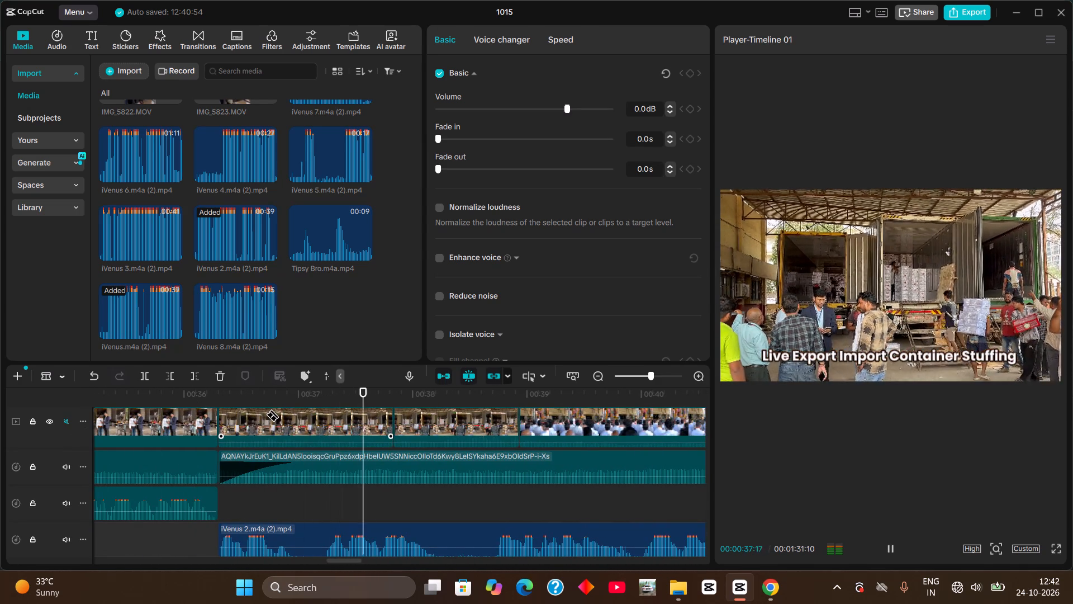
pyautogui.press('space')
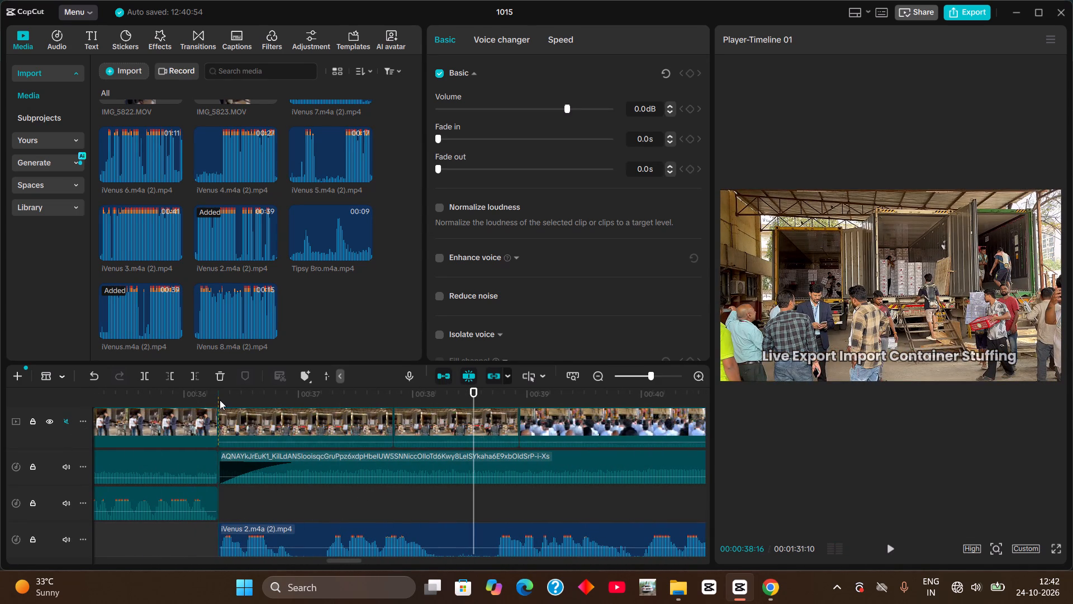
pyautogui.doubleClick(220, 400)
pyautogui.press('space')
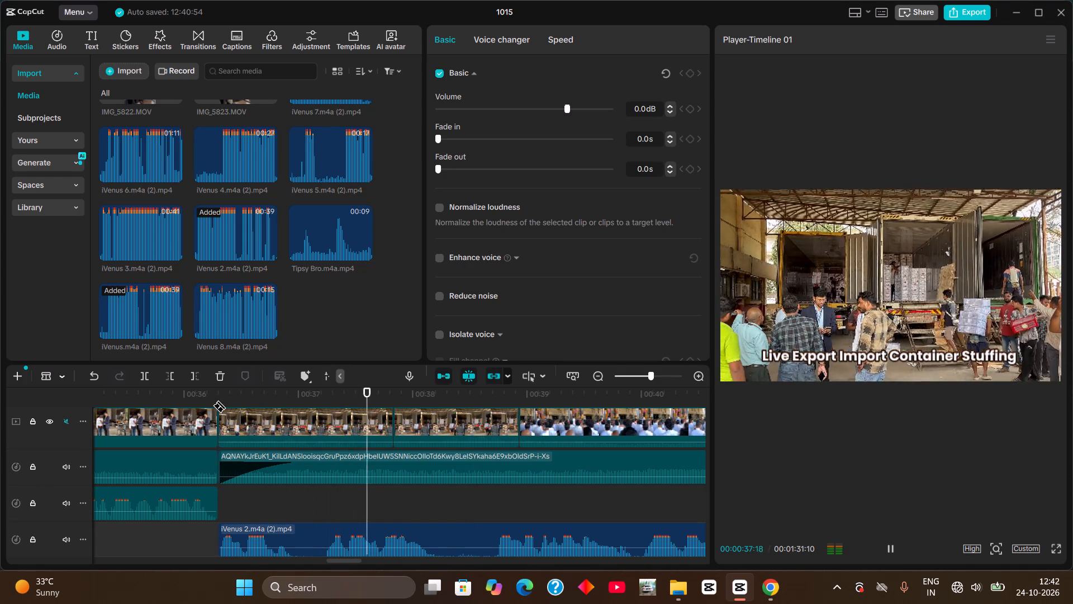
pyautogui.press('space')
pyautogui.click(220, 400)
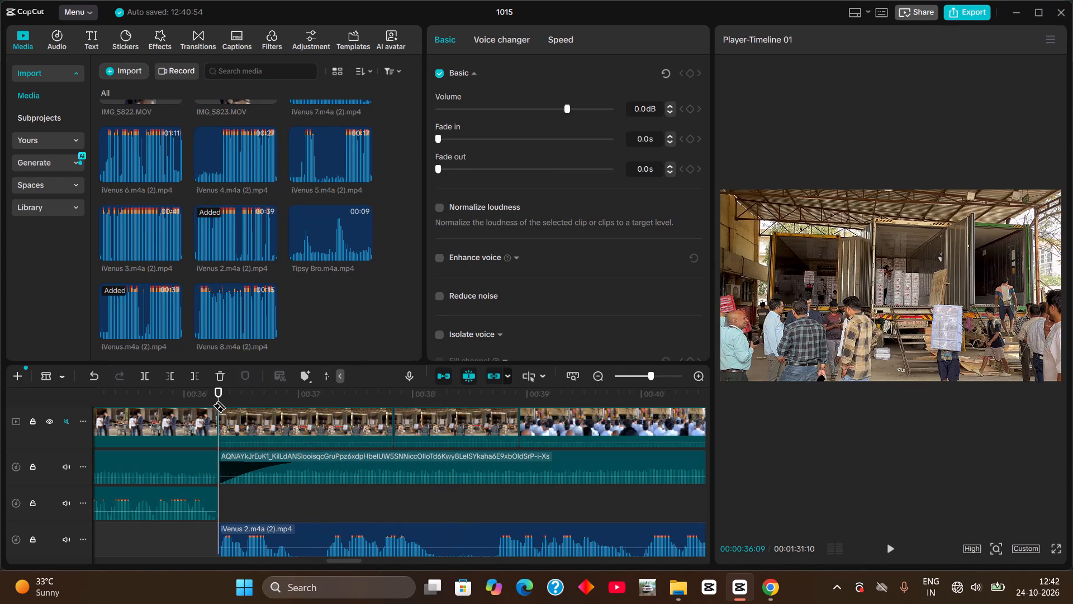
# Switch to the selection tool and delete the iVenus 2 voice section that starts at 00:00:36:09.
pyautogui.press('v')
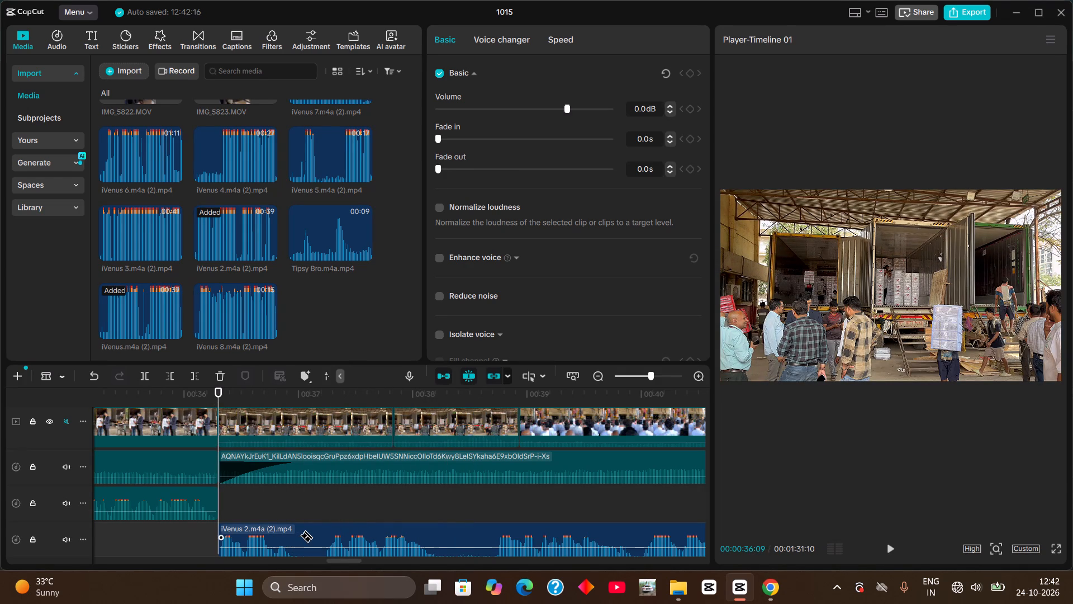
pyautogui.write('VVVA')
pyautogui.click(310, 535)
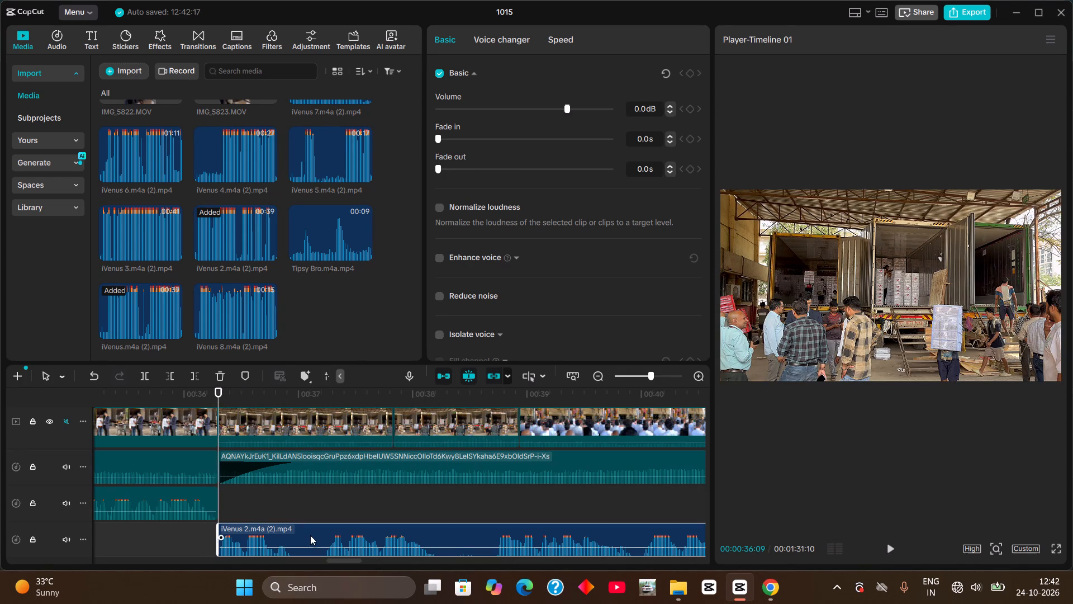
pyautogui.press('BackSpace')
# Split the remaining iVenus 2 voice at 00:00:44:09, just before the phrase begins, and remove the silent section before it.
pyautogui.moveTo(238, 397); pyautogui.dragTo(673, 468)
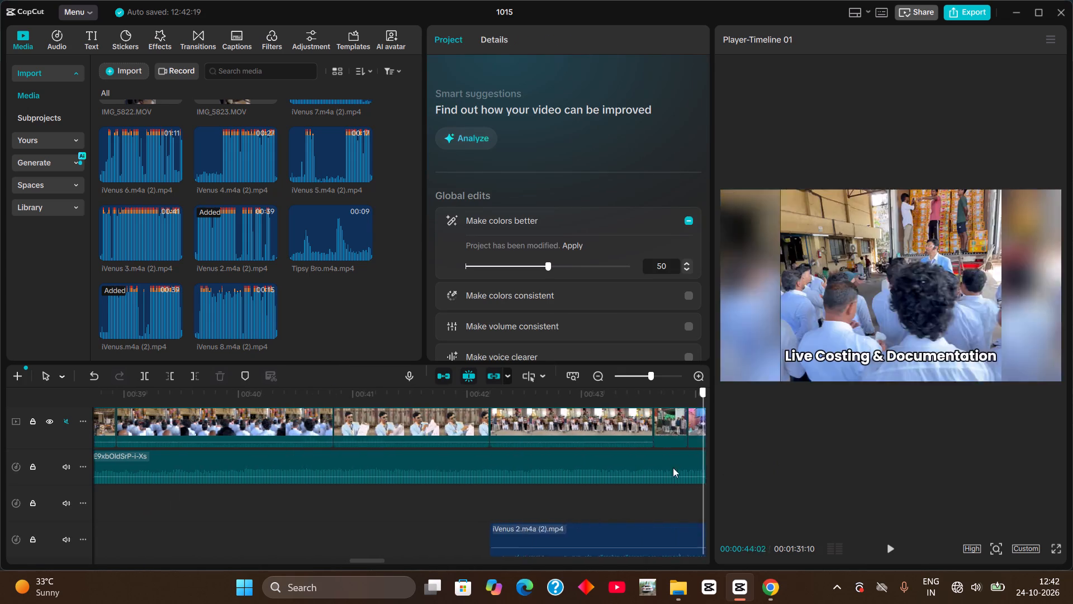
pyautogui.moveTo(673, 468); pyautogui.dragTo(637, 499)
pyautogui.click(637, 499)
pyautogui.press('space')
pyautogui.press('space')
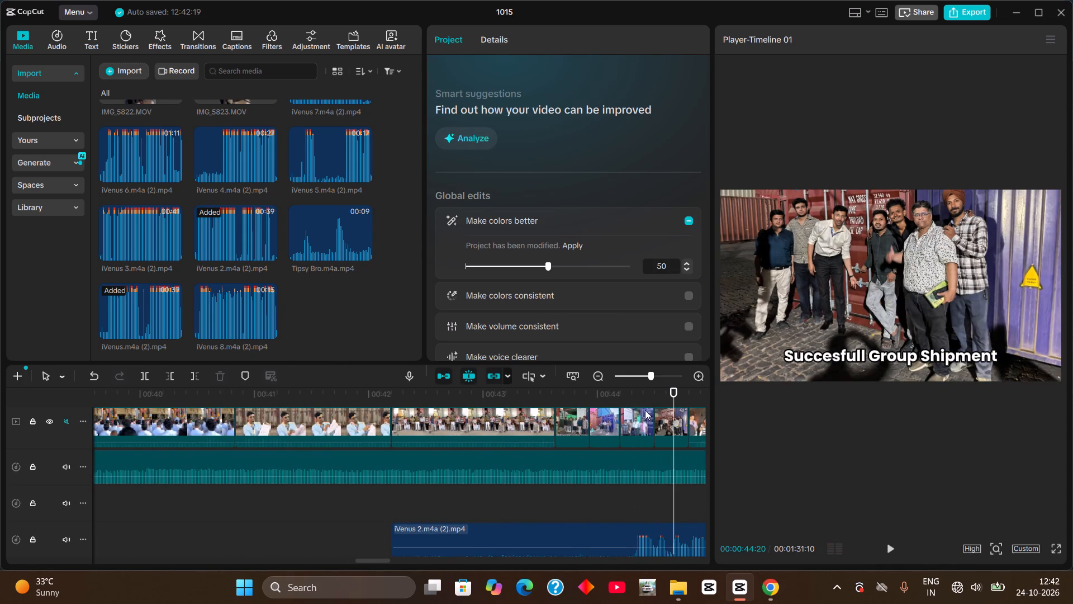
pyautogui.moveTo(641, 398); pyautogui.dragTo(630, 405)
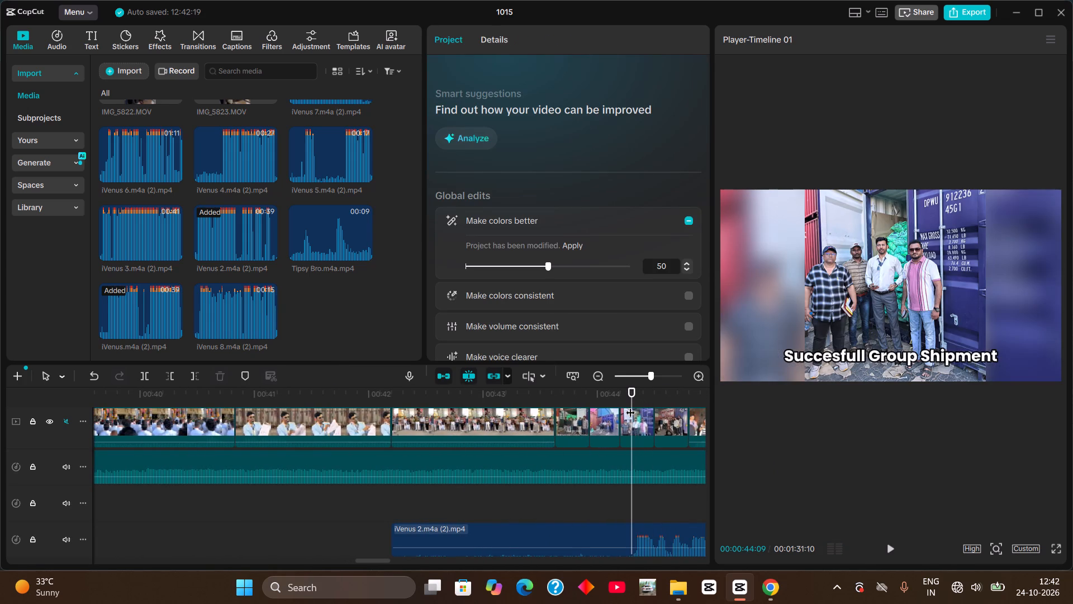
pyautogui.hotkey('ctrl', 'b')
pyautogui.hotkey('ctrl', 'z')
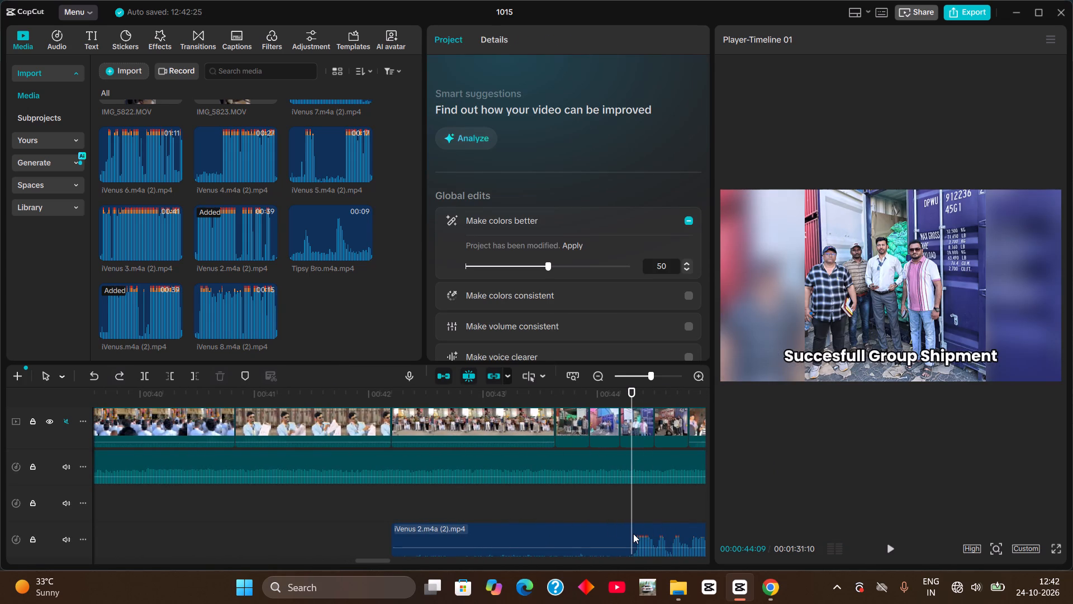
pyautogui.click(640, 535)
pyautogui.hotkey('ctrl', 'b')
pyautogui.click(602, 541)
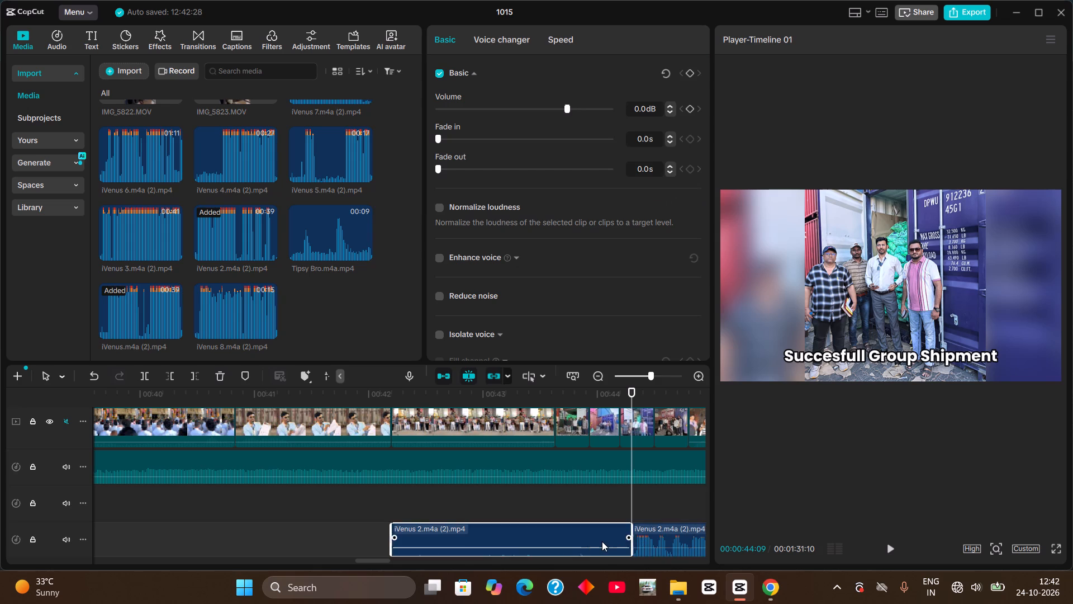
pyautogui.press('BackSpace')
pyautogui.click(650, 538)
pyautogui.hotkey('ctrl', 'z')
pyautogui.hotkey('ctrl', 'x')
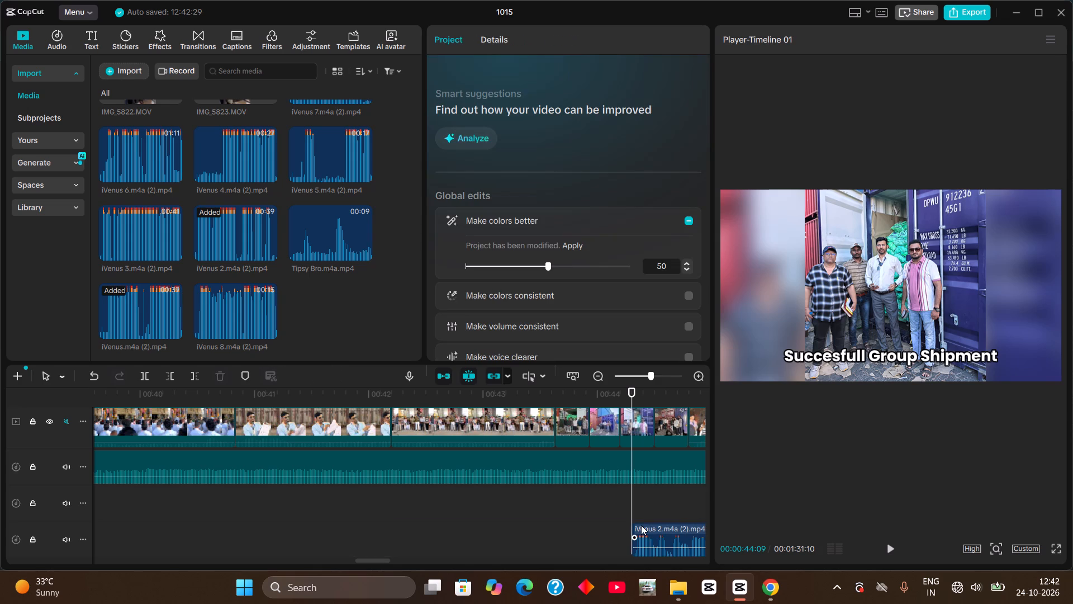
# Cut the iVenus 2 section at 00:00:44:09, paste it at 00:00:36:09, and place it on the audio track directly below the music.
pyautogui.keyDown('ctrl'); pyautogui.doubleClick(647, 536); pyautogui.keyUp('ctrl')
pyautogui.hotkey('ctrl', 'x')
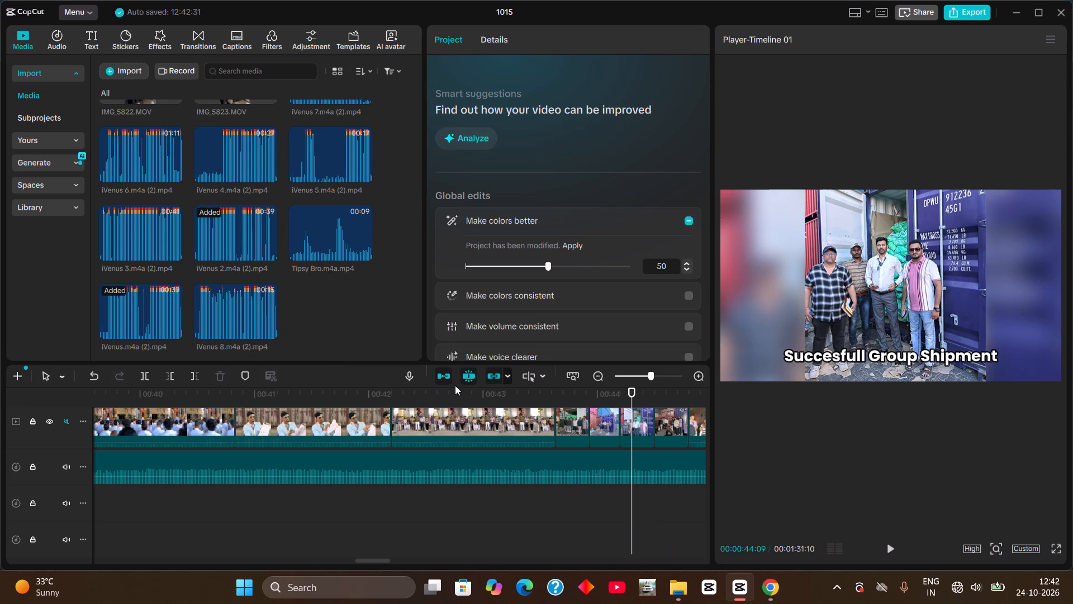
pyautogui.moveTo(455, 390); pyautogui.dragTo(246, 433)
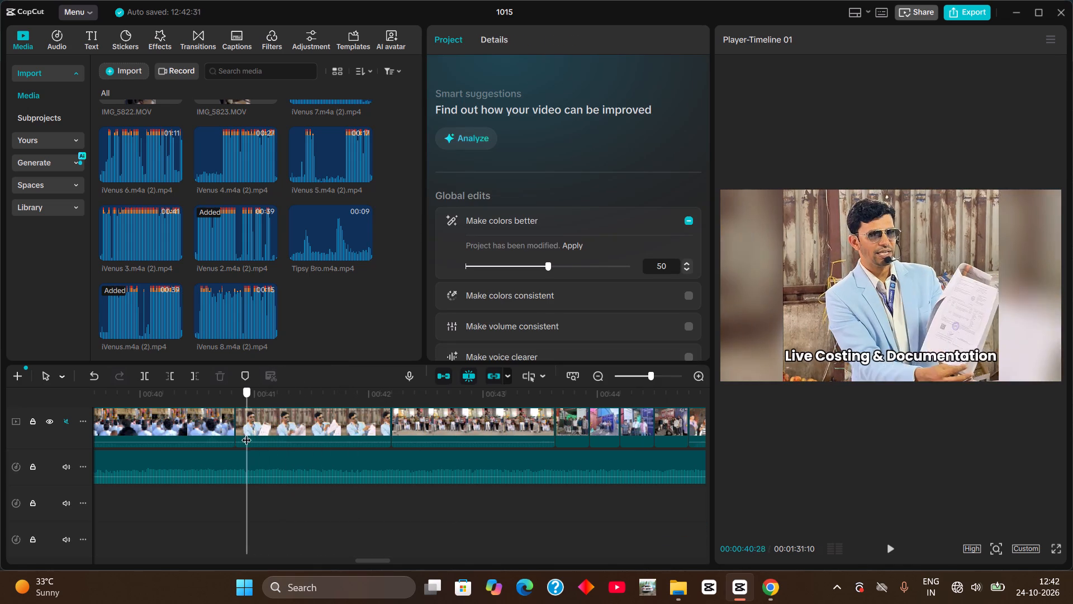
pyautogui.moveTo(246, 433); pyautogui.dragTo(118, 487)
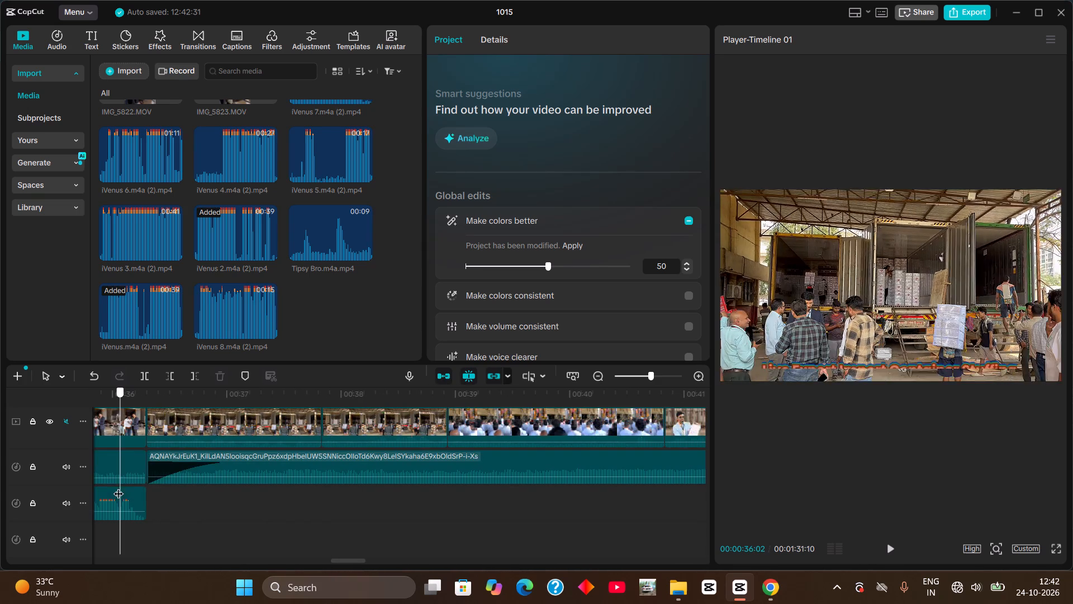
pyautogui.moveTo(118, 487); pyautogui.dragTo(147, 507)
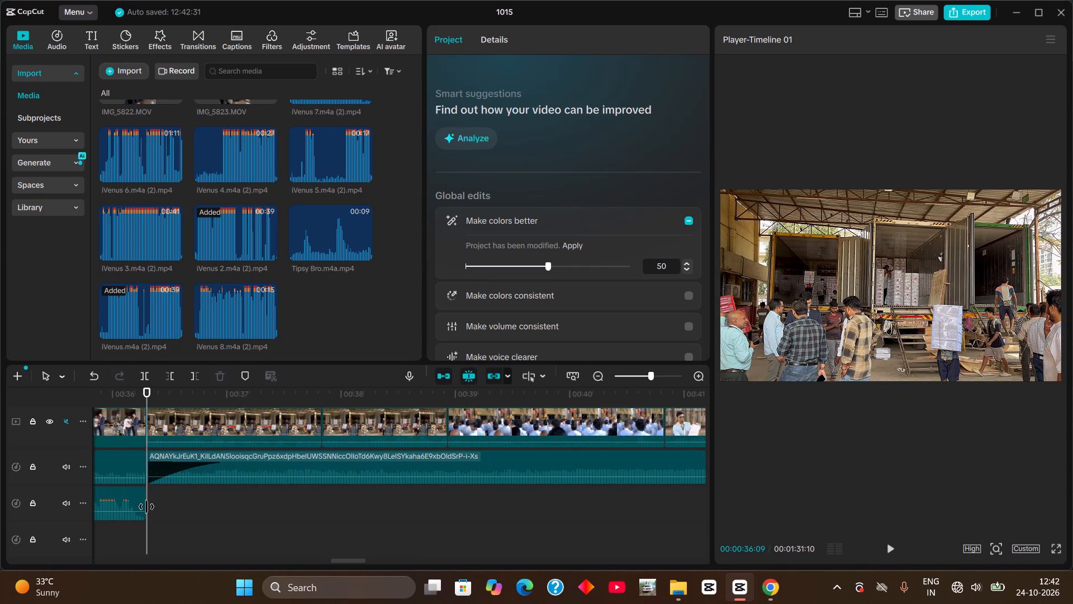
pyautogui.hotkey('ctrl', 'c')
pyautogui.hotkey('ctrl', 'v')
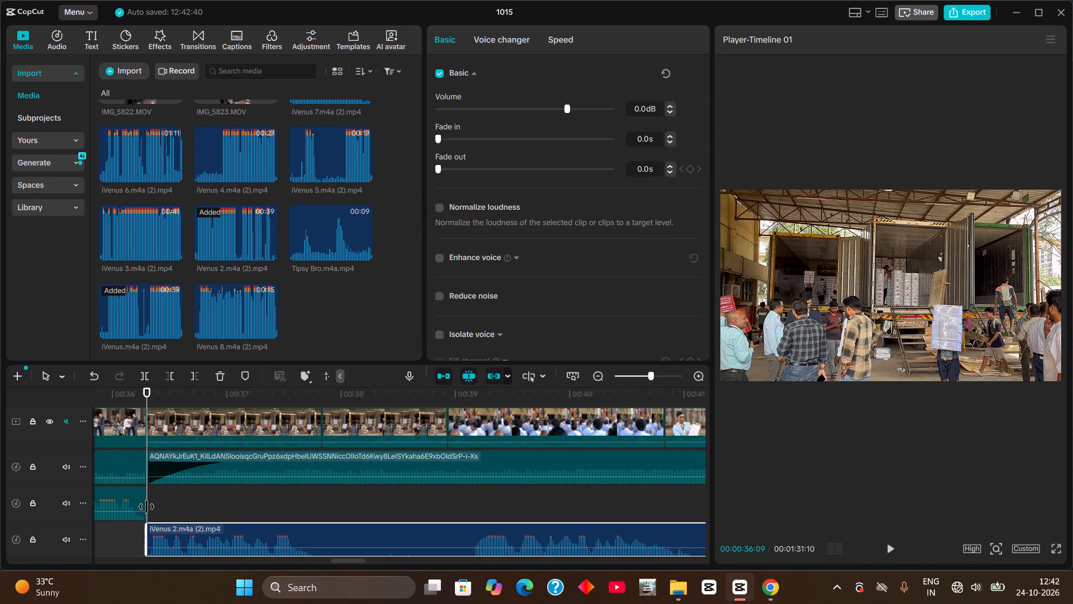
pyautogui.moveTo(188, 543); pyautogui.dragTo(190, 502)
# Play the repositioned iVenus 2 voice over the container-stuffing and costing footage to past its end.
pyautogui.press('space')
pyautogui.press('space')
pyautogui.press('space')
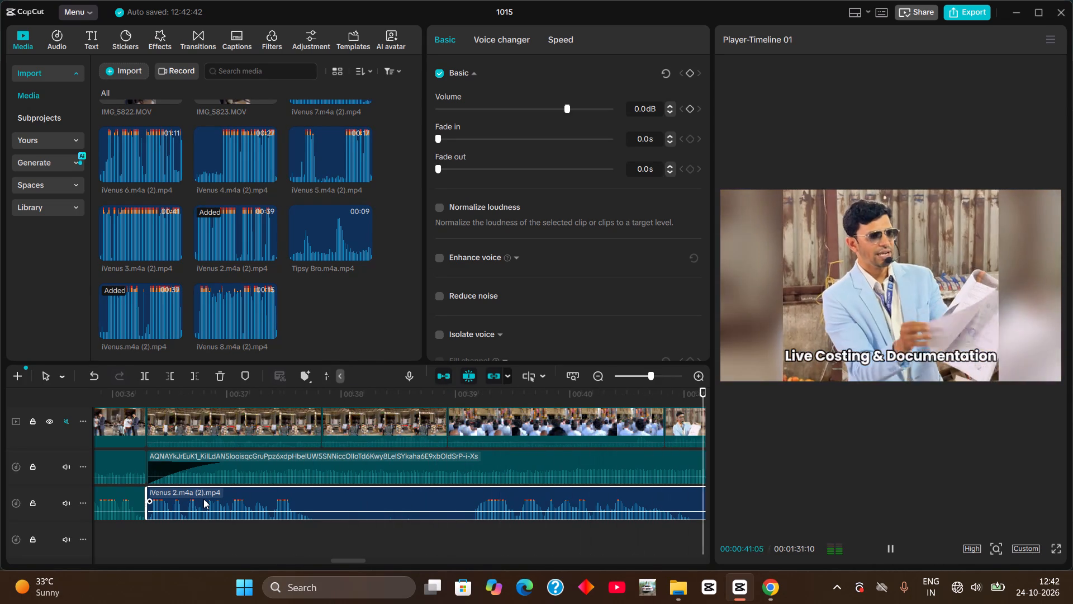
pyautogui.press('space')
pyautogui.press('space')
pyautogui.press('space')
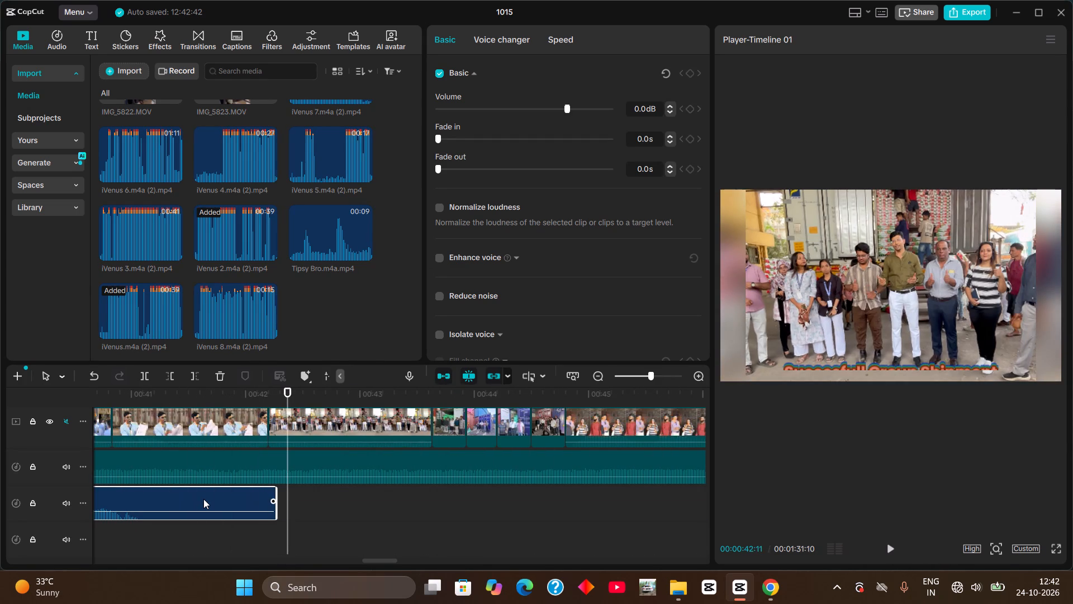
# Cut the iVenus 2 voice section under the JNPA Sea Port Visit footage, keeping the music clips in their original place.
pyautogui.moveTo(637, 394); pyautogui.dragTo(745, 418)
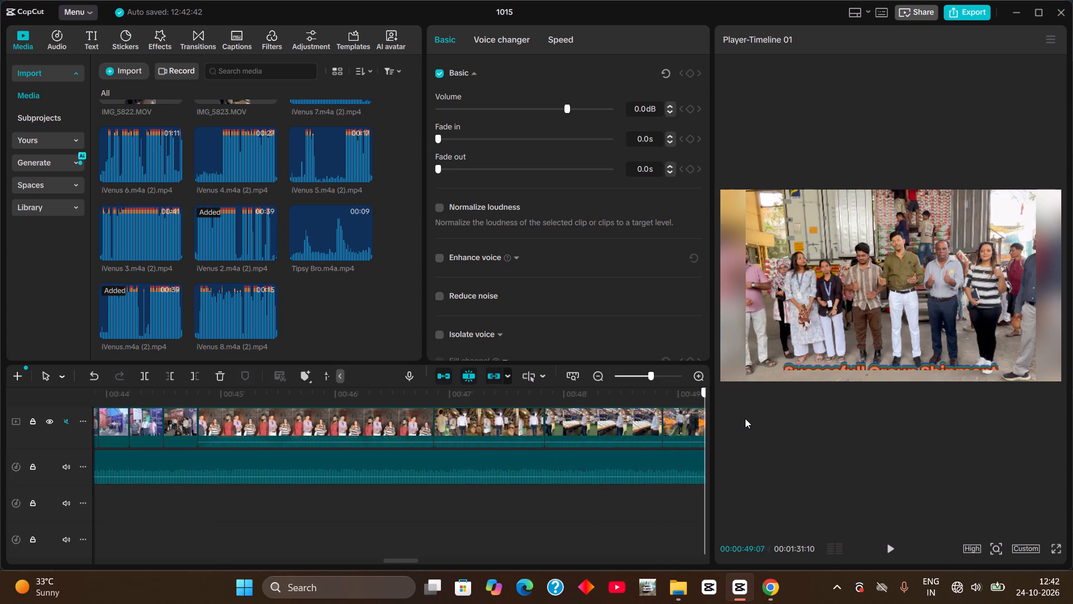
pyautogui.moveTo(745, 418); pyautogui.dragTo(394, 458)
pyautogui.moveTo(396, 466); pyautogui.dragTo(402, 479)
pyautogui.click(401, 482)
pyautogui.click(416, 536)
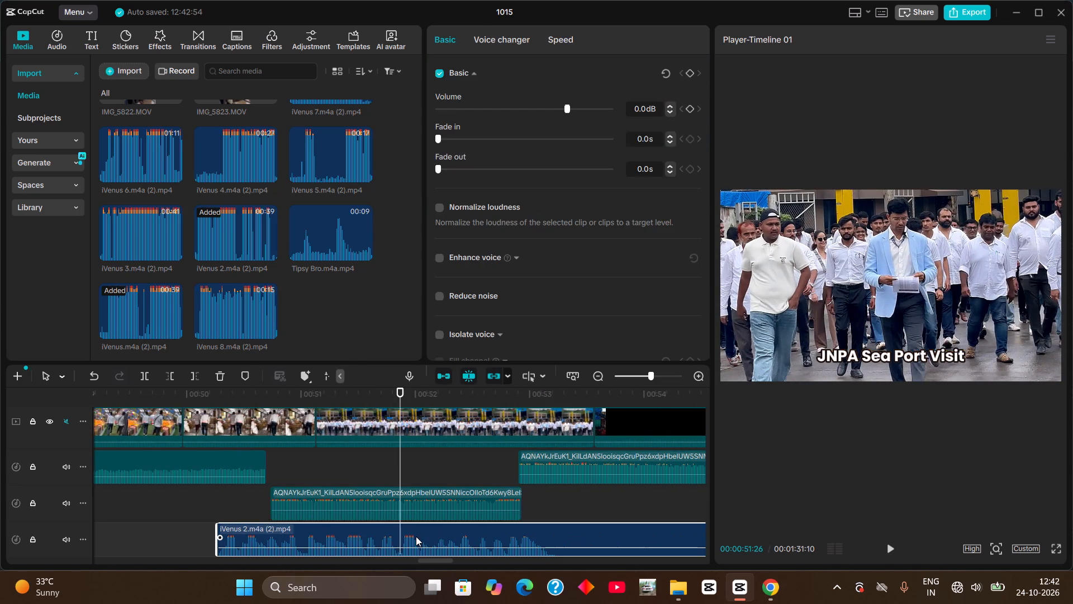
pyautogui.hotkey('ctrl', 'z')
pyautogui.keyDown('ctrl'); pyautogui.click(416, 536); pyautogui.keyUp('ctrl')
pyautogui.hotkey('ctrl', 'x')
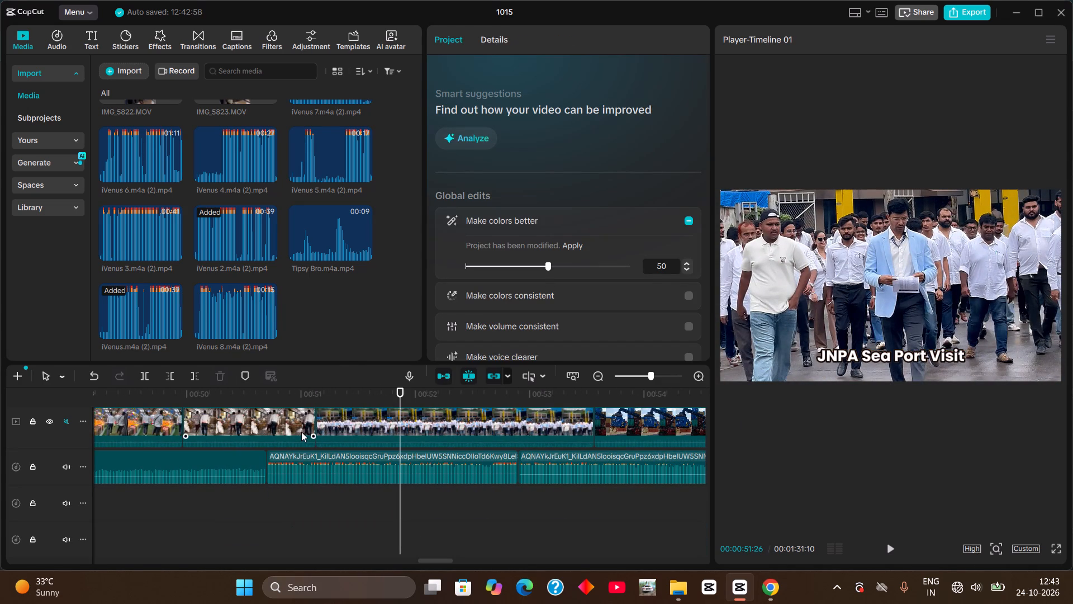
# Split the earlier iVenus 2 clip at 00:00:42:06, where the costing footage ends, and delete its leftover tail.
pyautogui.moveTo(151, 397); pyautogui.dragTo(111, 399)
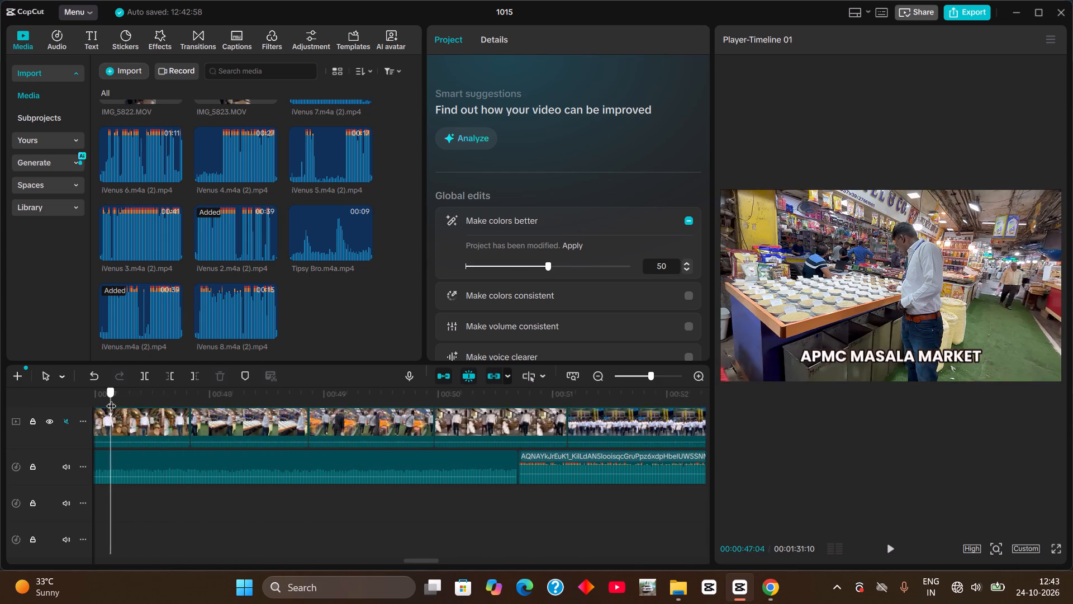
pyautogui.moveTo(111, 399); pyautogui.dragTo(153, 414)
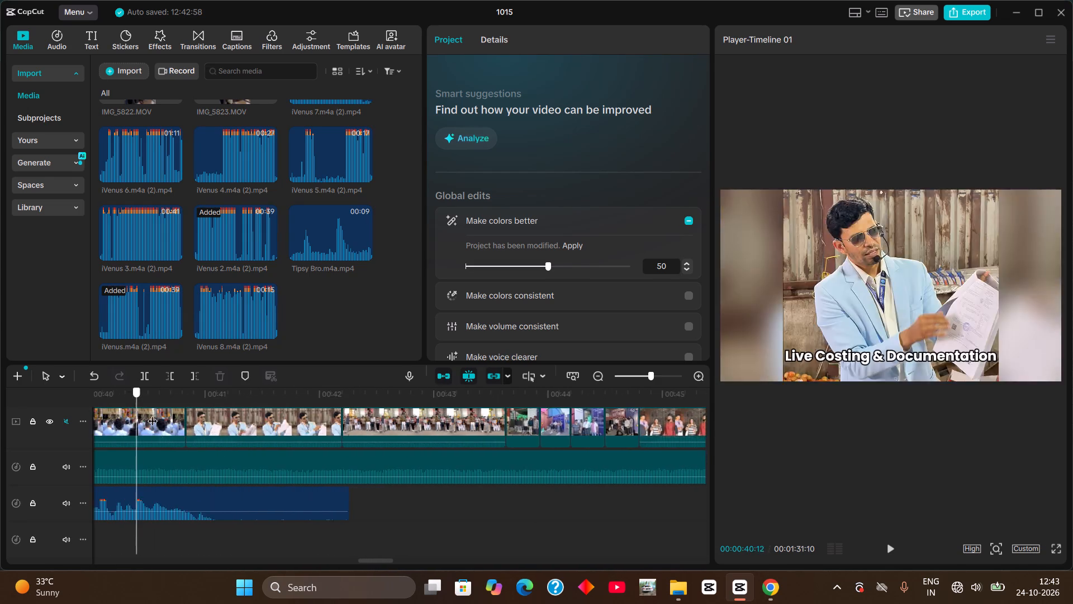
pyautogui.moveTo(153, 414); pyautogui.dragTo(379, 456)
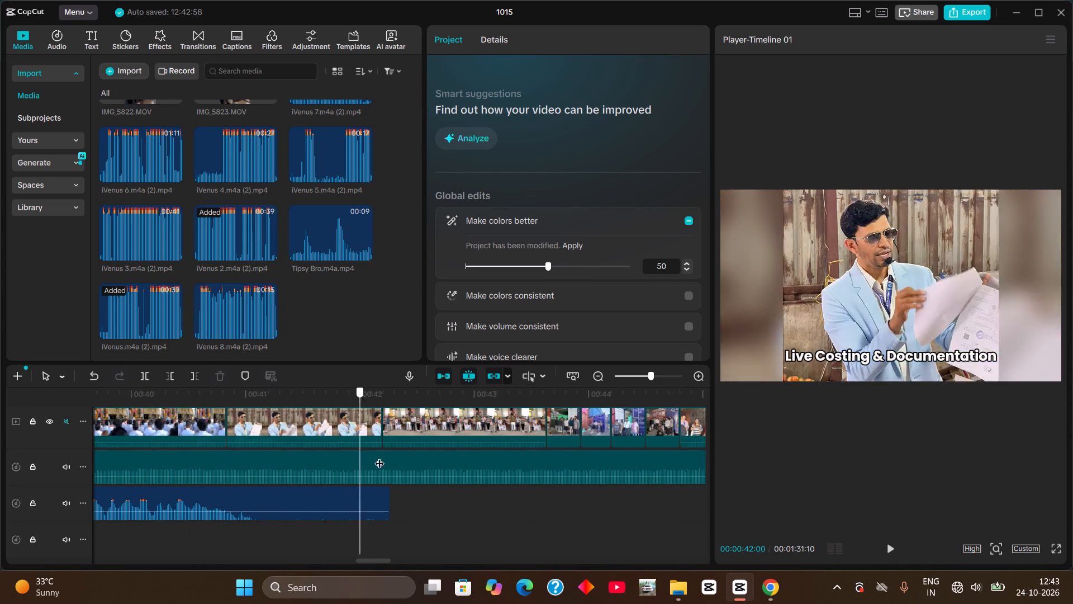
pyautogui.moveTo(379, 456); pyautogui.dragTo(390, 461)
pyautogui.click(384, 390)
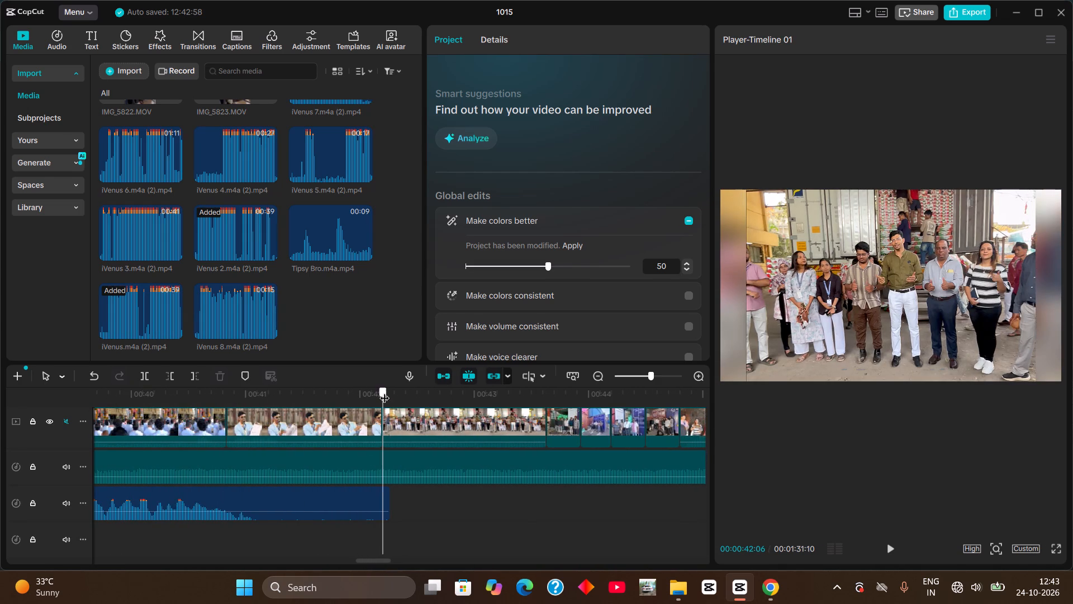
pyautogui.click(385, 495)
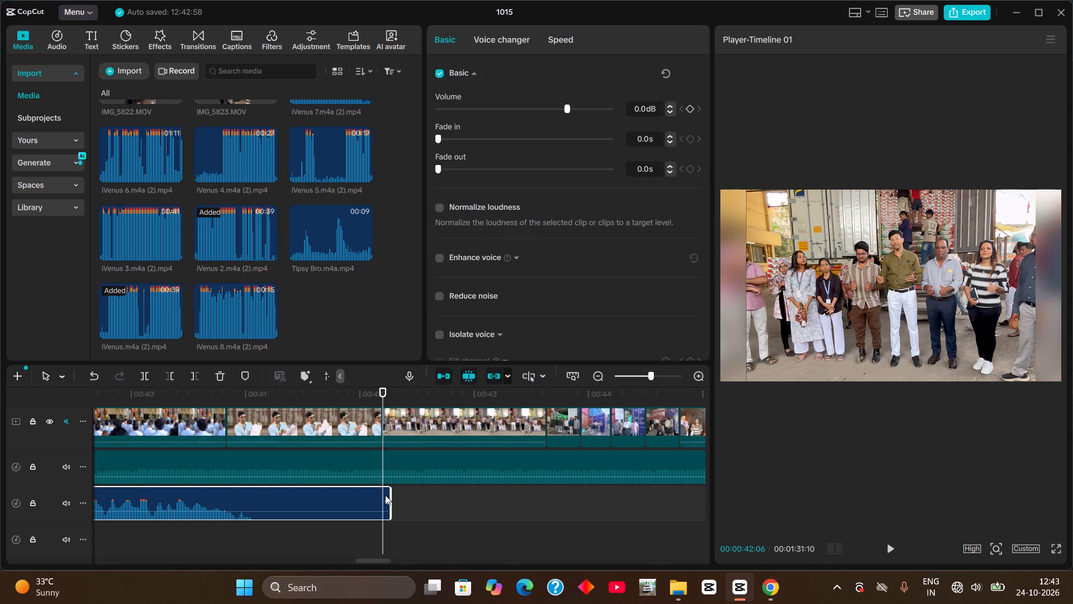
pyautogui.hotkey('ctrl', 'v')
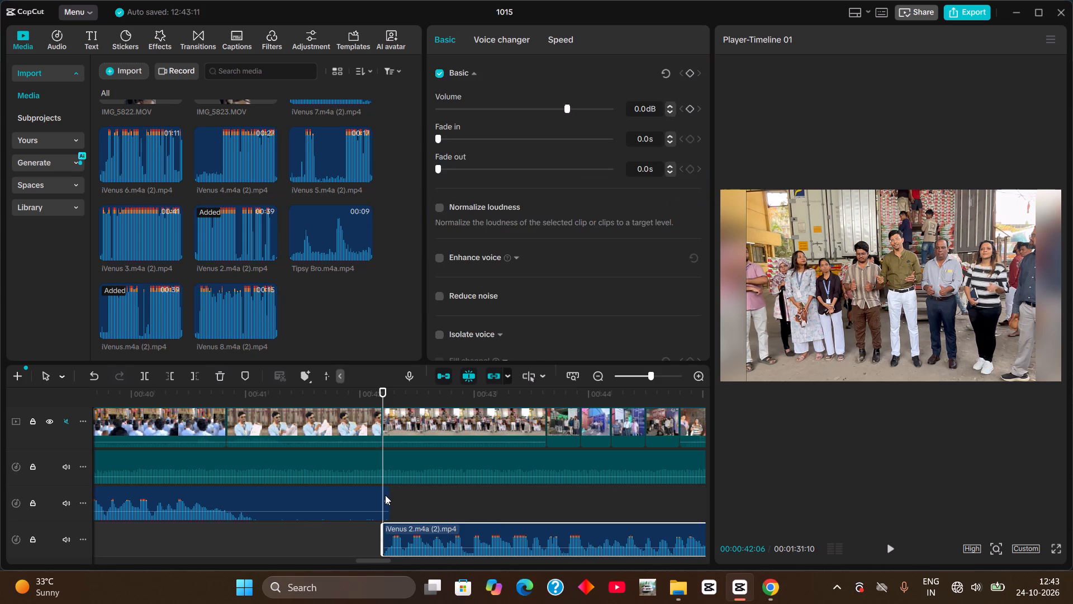
pyautogui.hotkey('ctrl', 'z')
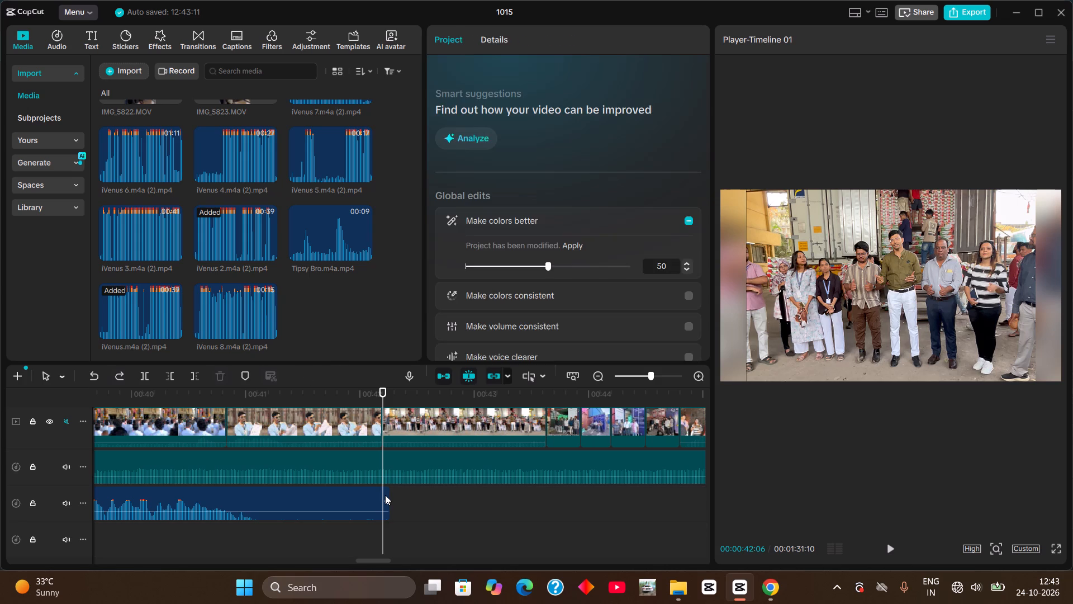
pyautogui.click(385, 495)
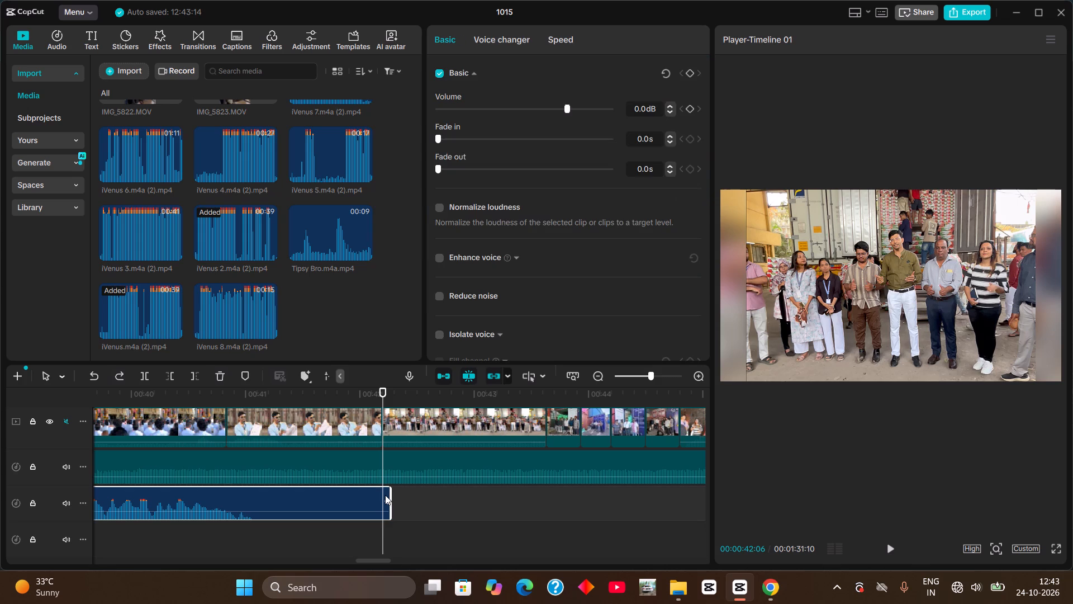
pyautogui.hotkey('ctrl', 'b')
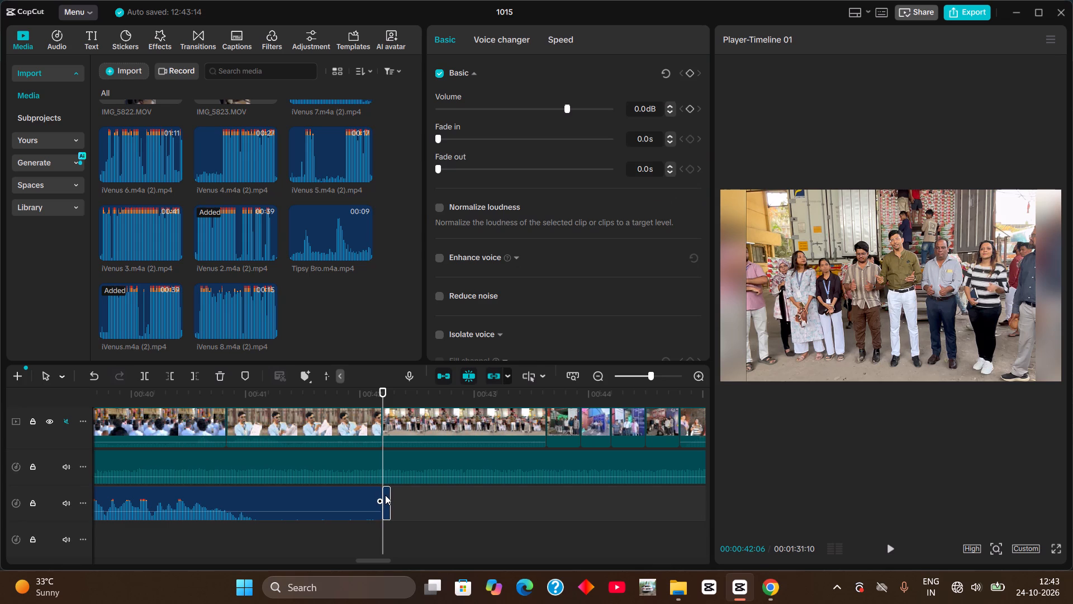
pyautogui.press('Delete')
# Paste the cut iVenus 2 voice section at 00:00:42:06, at the start of the group shipment footage.
pyautogui.hotkey('ctrl', 'v')
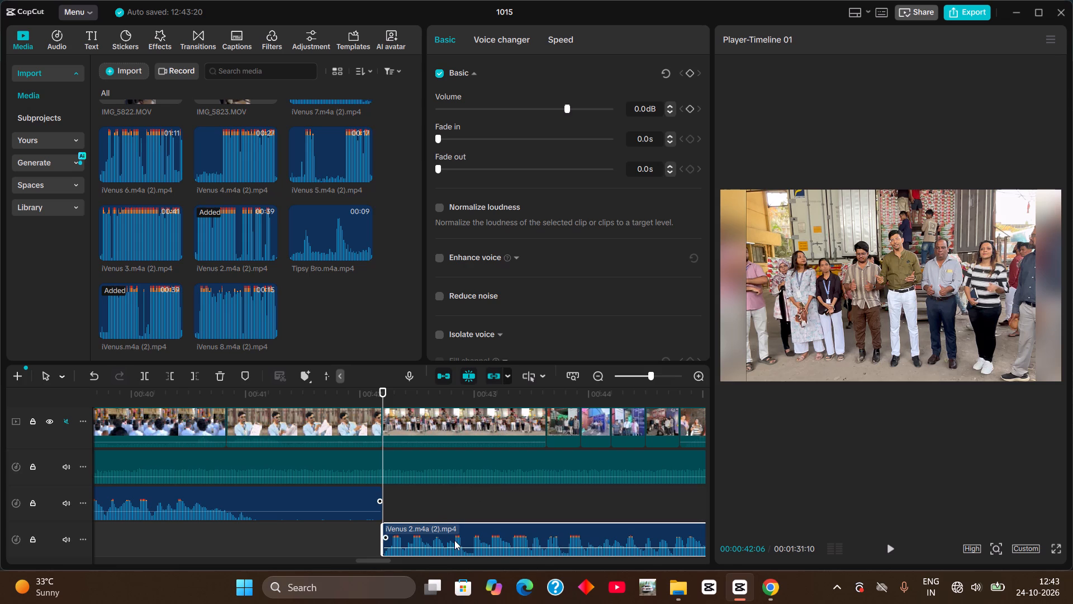
# Move the pasted iVenus 2 section onto the earlier iVenus 2 clip's audio track, starting directly after it at 00:00:42:06.
pyautogui.moveTo(455, 541); pyautogui.dragTo(453, 511)
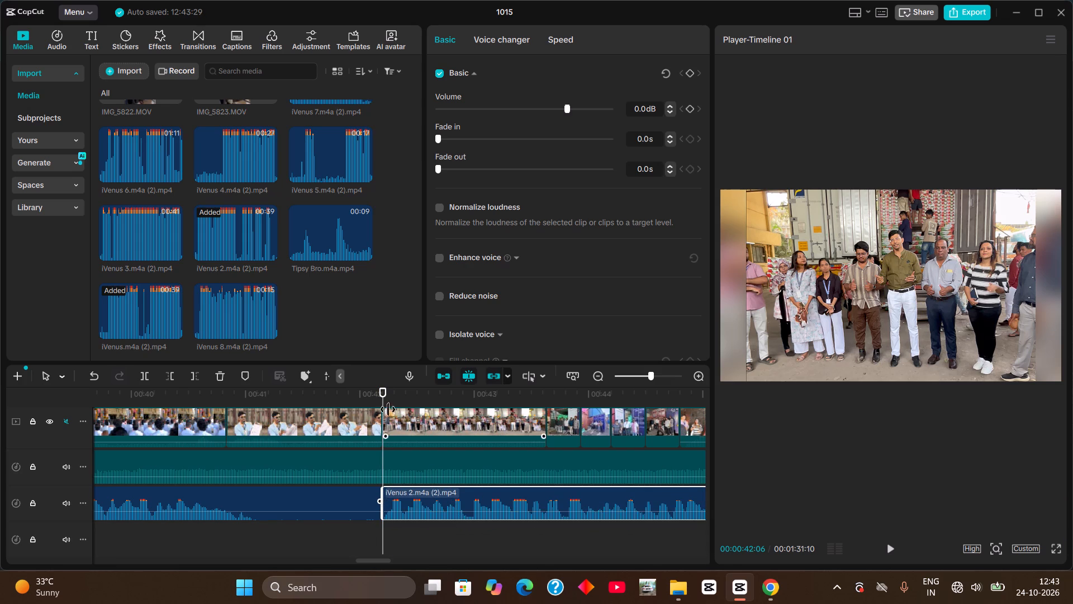
# Scale the vertical clip of people signing papers at a desk, near 00:00:12:24, to 165%.
pyautogui.click(366, 390)
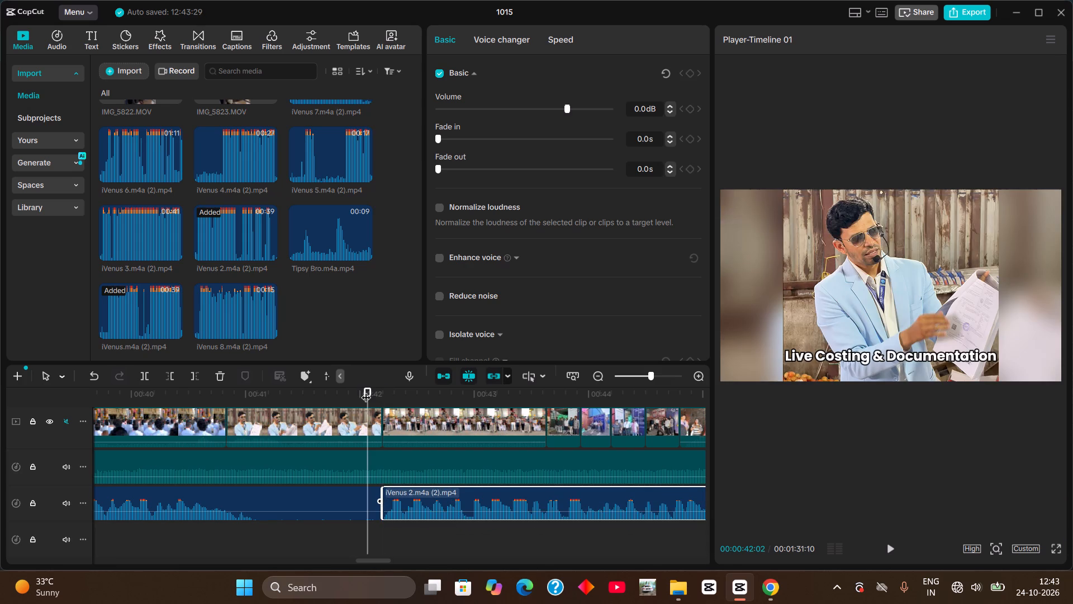
pyautogui.moveTo(366, 390); pyautogui.dragTo(0, 461)
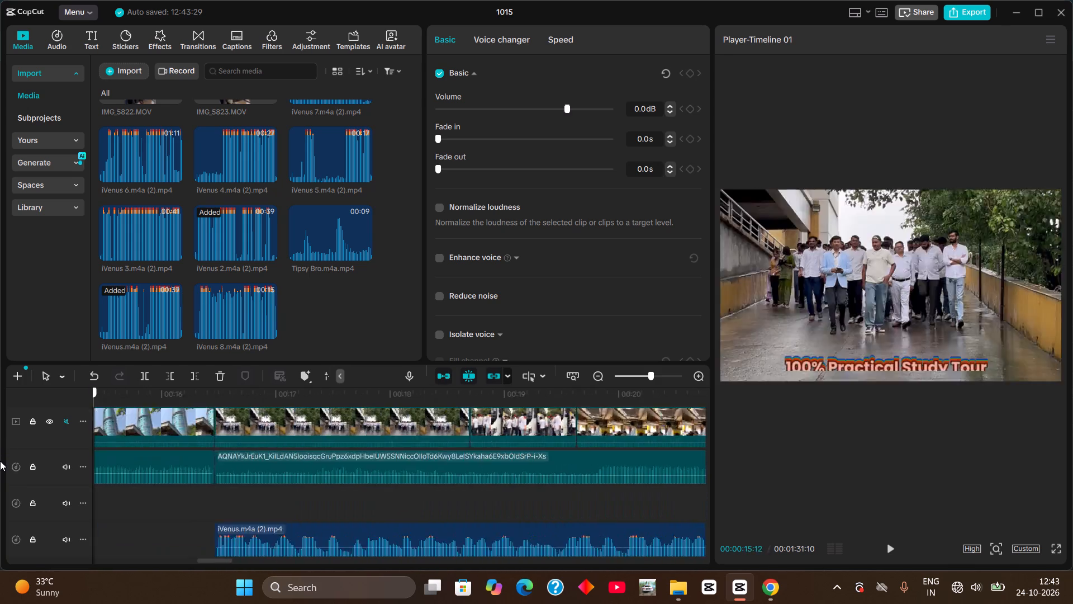
pyautogui.moveTo(0, 461); pyautogui.dragTo(386, 488)
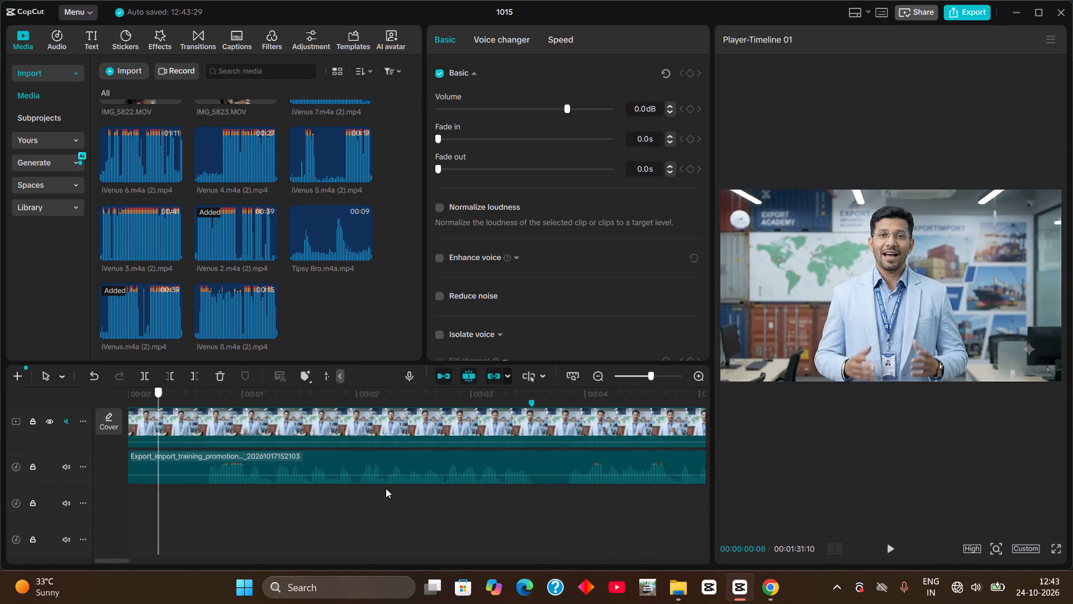
pyautogui.moveTo(386, 488); pyautogui.dragTo(158, 403)
pyautogui.click(158, 403)
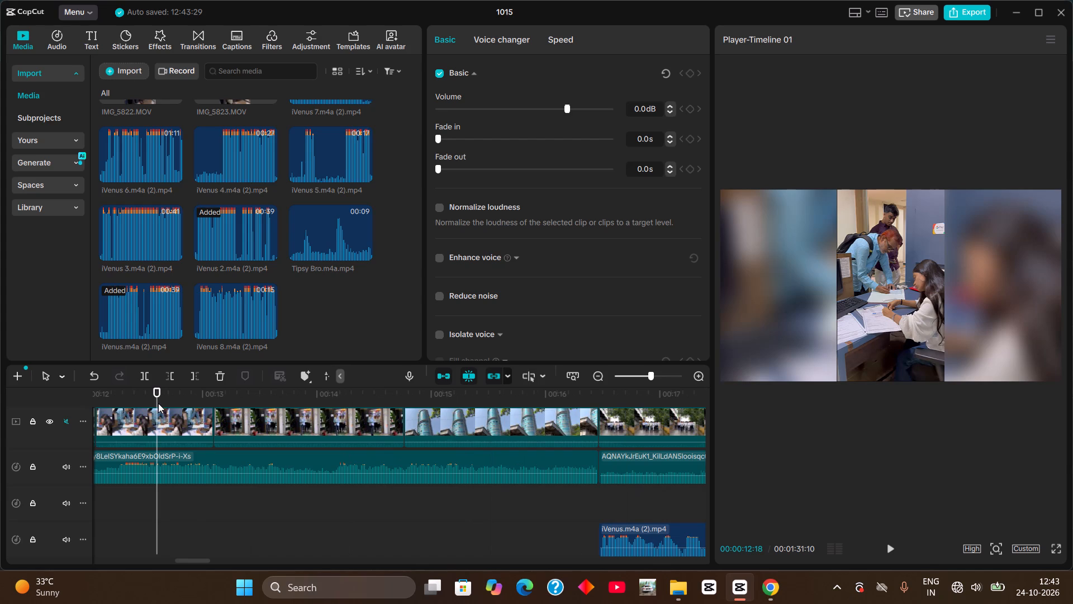
pyautogui.click(175, 394)
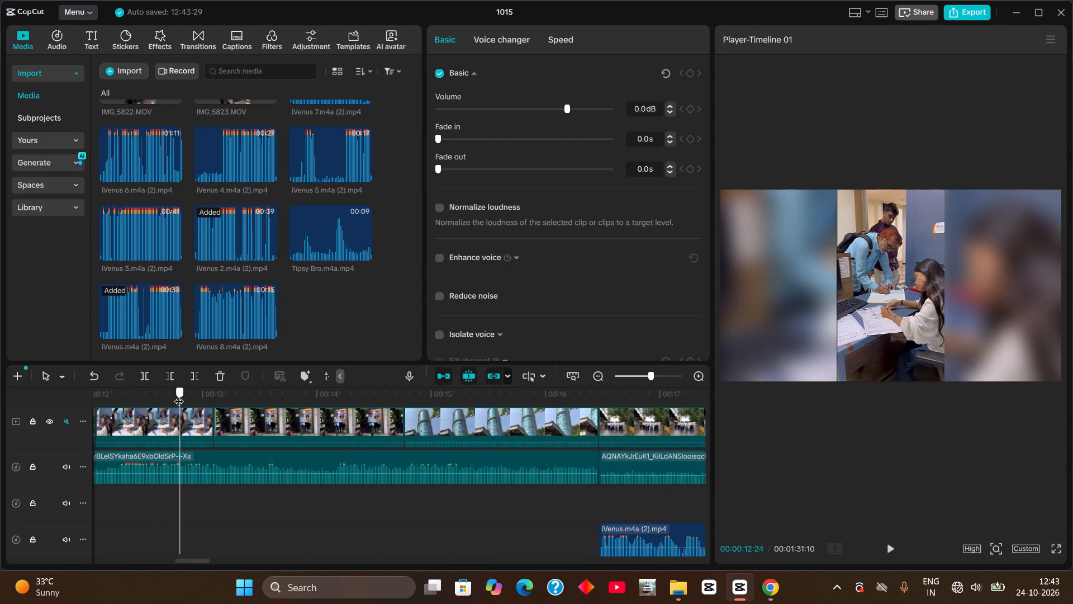
pyautogui.click(199, 421)
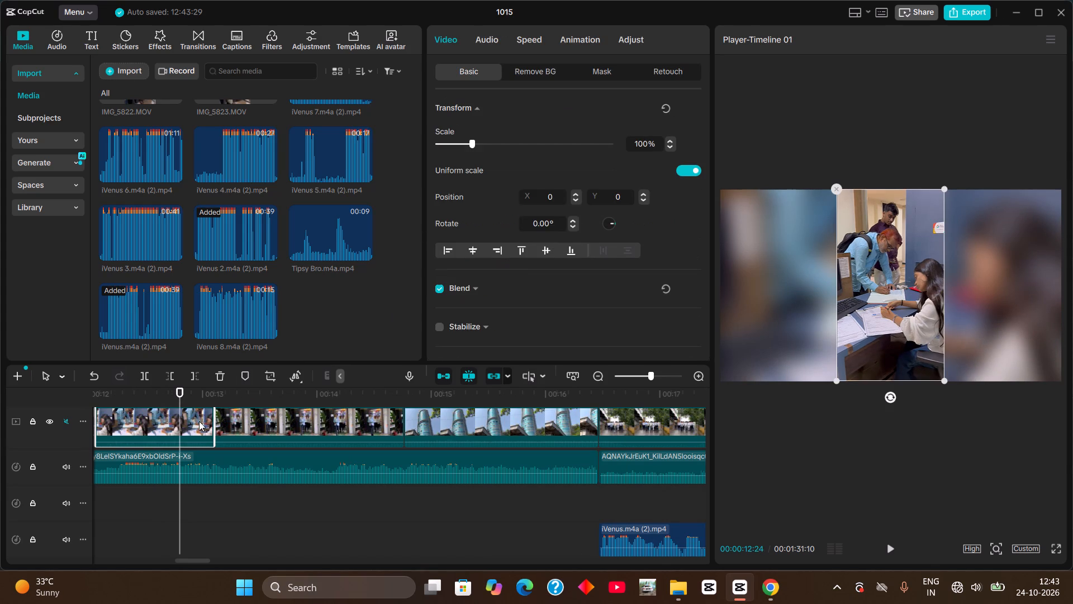
pyautogui.moveTo(474, 144); pyautogui.dragTo(542, 160)
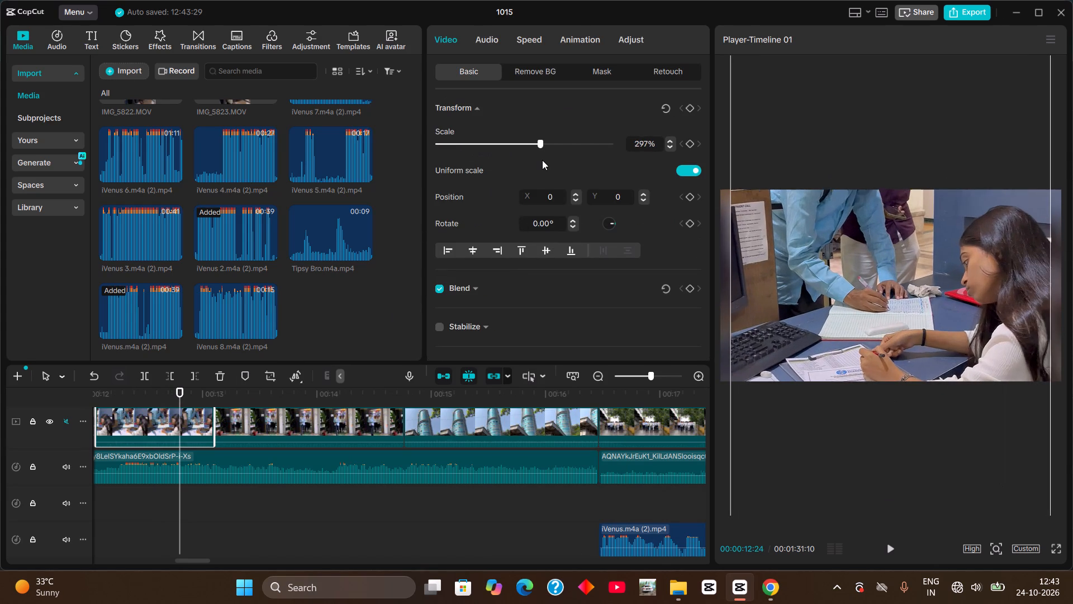
pyautogui.moveTo(542, 160); pyautogui.dragTo(506, 166)
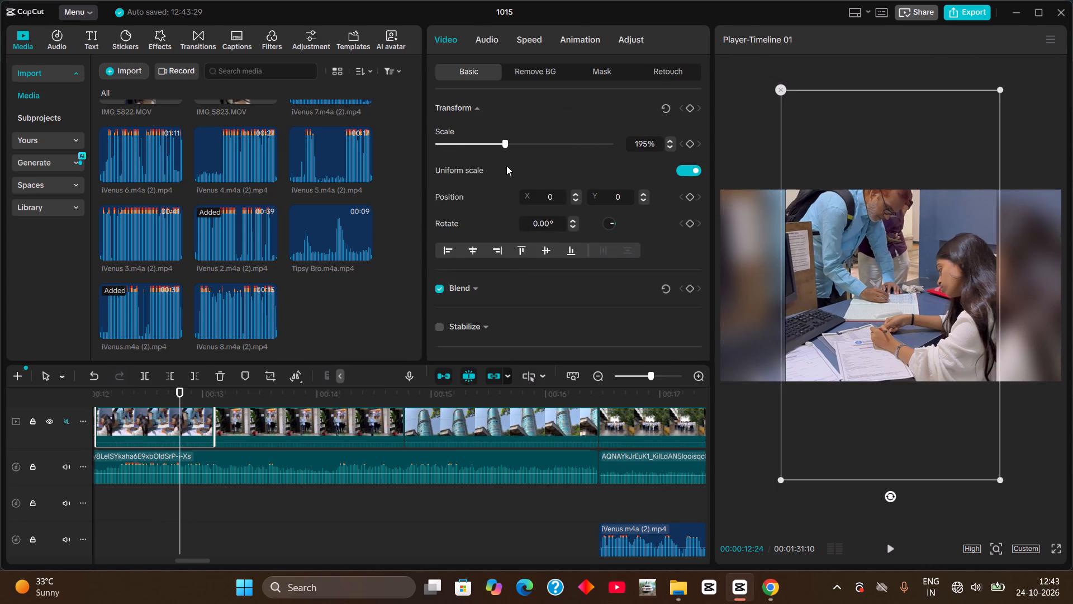
pyautogui.moveTo(506, 166); pyautogui.dragTo(496, 171)
# Scrub through the timeline, and play the re-sequenced iVenus 2 voice from the container-stuffing footage into the JNPA Sea Port Visit footage.
pyautogui.moveTo(228, 388); pyautogui.dragTo(268, 391)
pyautogui.moveTo(350, 391); pyautogui.dragTo(578, 408)
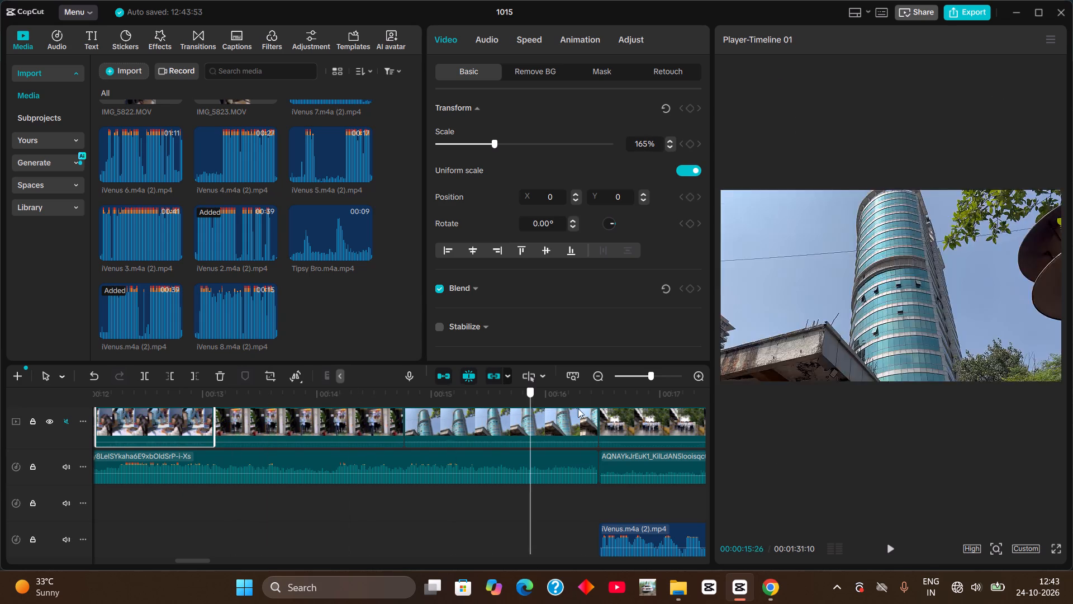
pyautogui.moveTo(578, 408); pyautogui.dragTo(605, 410)
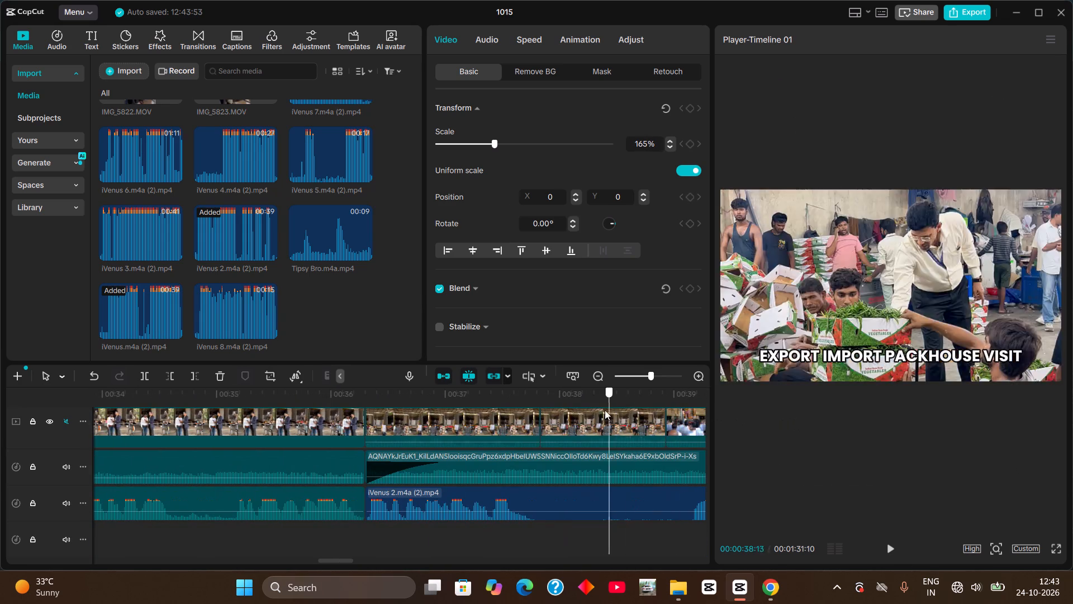
pyautogui.moveTo(605, 410); pyautogui.dragTo(528, 441)
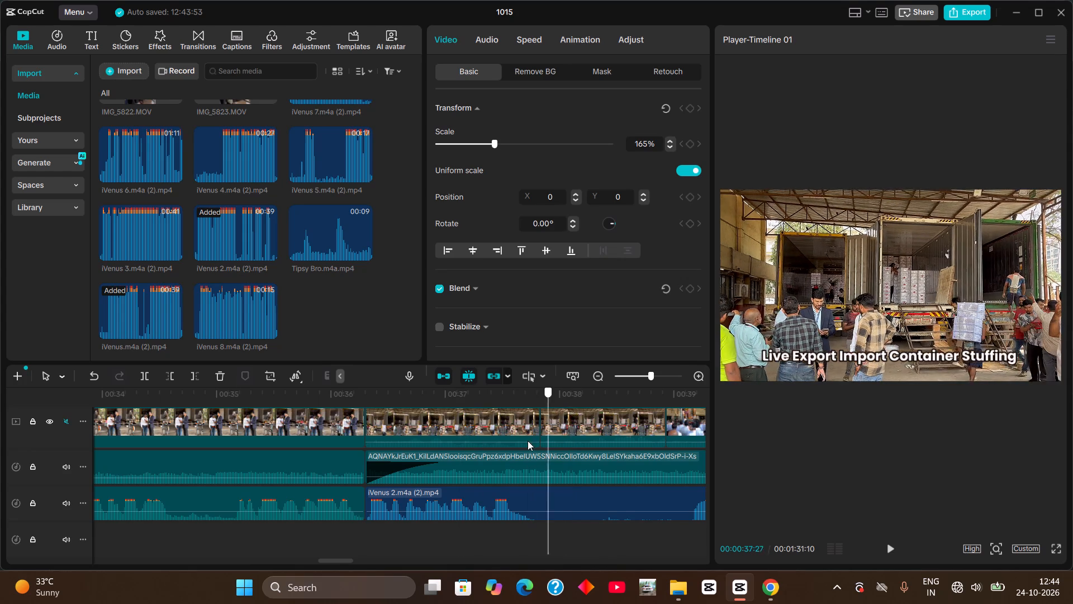
pyautogui.moveTo(528, 441); pyautogui.dragTo(750, 448)
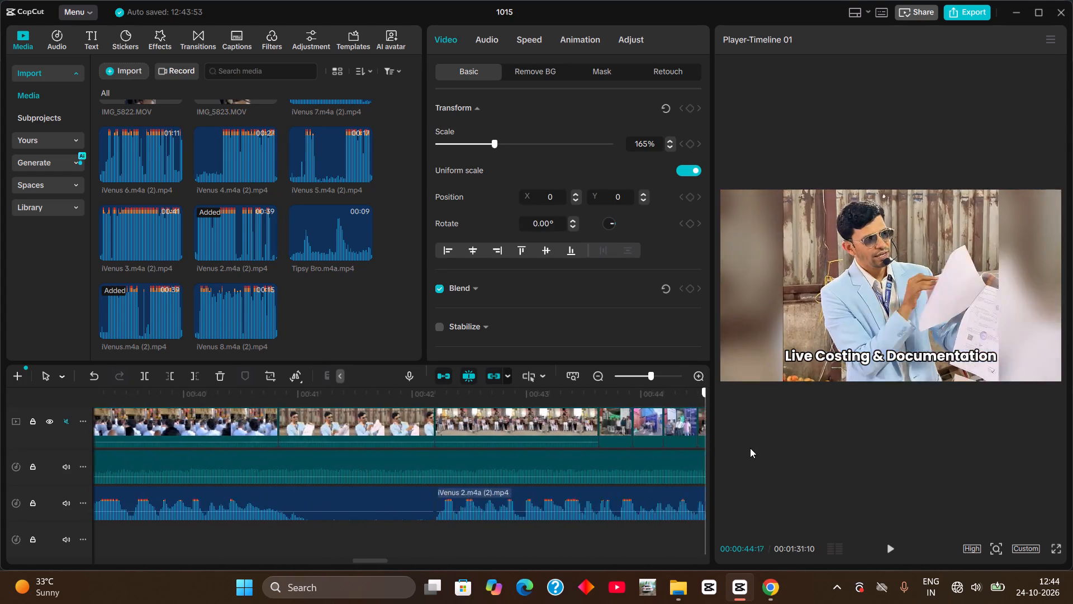
pyautogui.moveTo(750, 448); pyautogui.dragTo(725, 445)
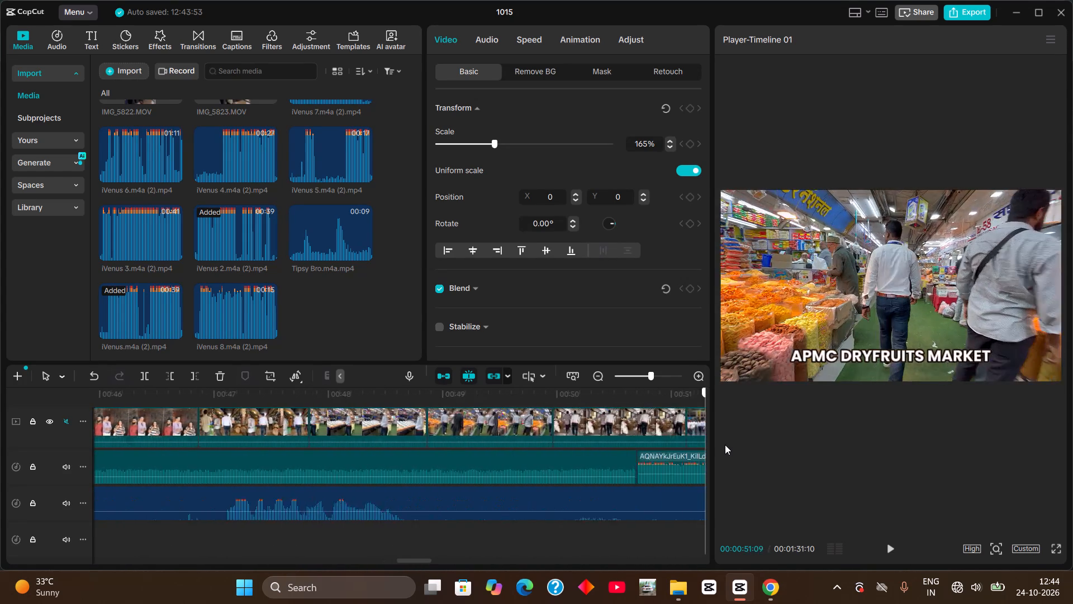
pyautogui.moveTo(725, 445); pyautogui.dragTo(207, 434)
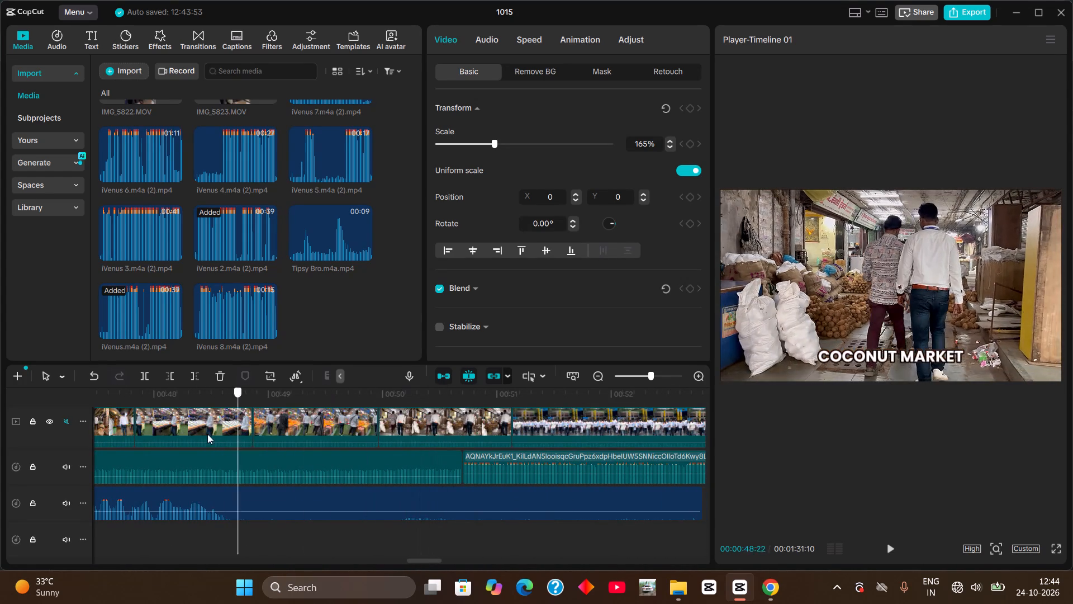
pyautogui.moveTo(207, 434); pyautogui.dragTo(172, 446)
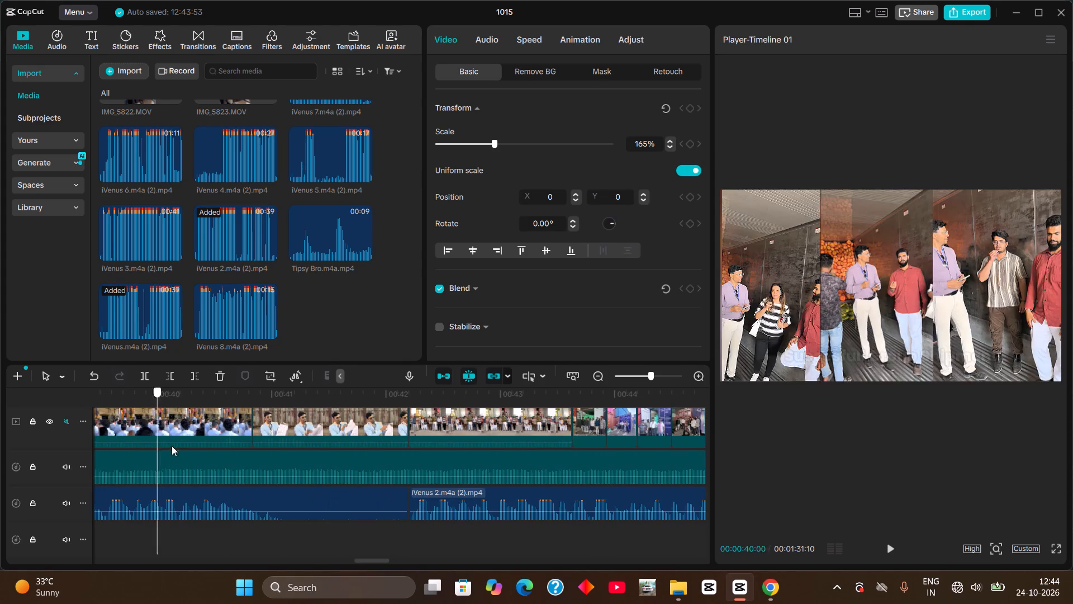
pyautogui.moveTo(172, 446); pyautogui.dragTo(246, 457)
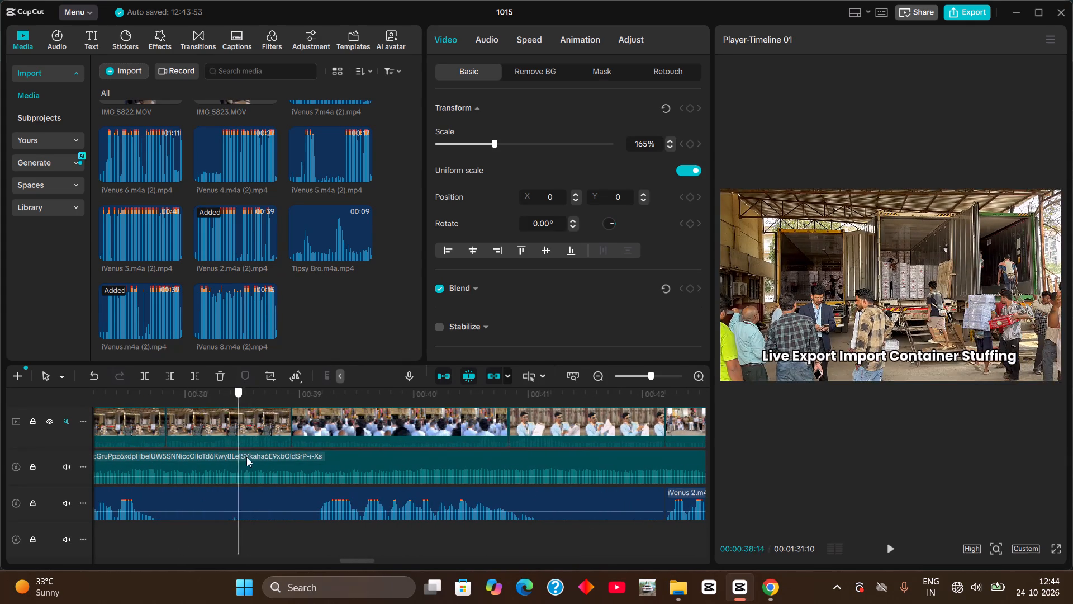
pyautogui.moveTo(246, 457); pyautogui.dragTo(197, 454)
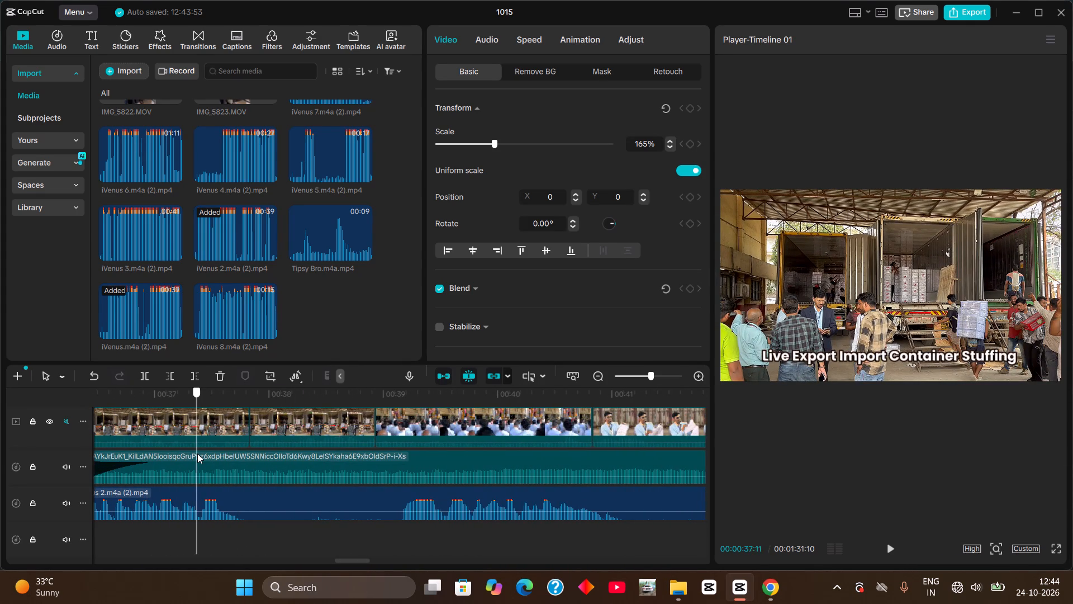
pyautogui.moveTo(197, 454); pyautogui.dragTo(232, 461)
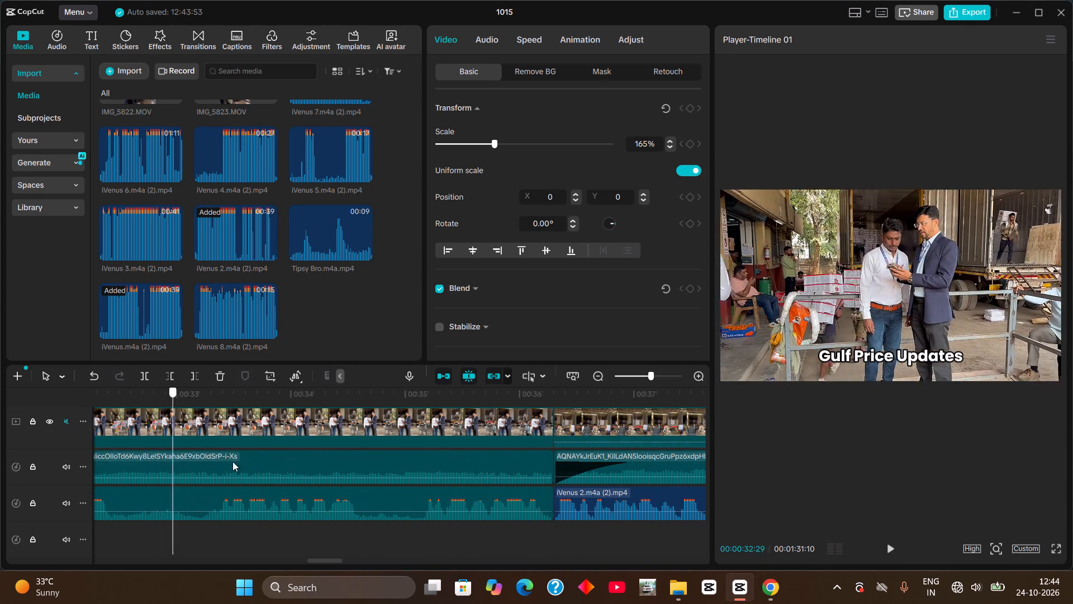
pyautogui.moveTo(232, 461); pyautogui.dragTo(556, 470)
pyautogui.click(556, 470)
pyautogui.press('space')
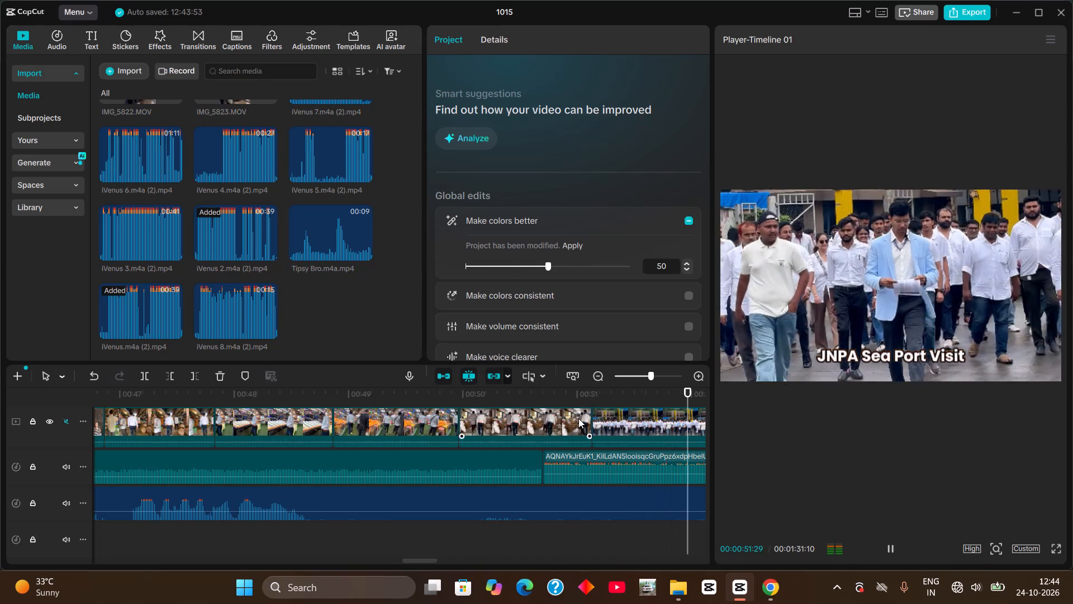
pyautogui.press('space')
# Split the iVenus 2 voice clip at 00:00:50:21, where the next music clip starts, and delete its leftover tail.
pyautogui.moveTo(206, 399); pyautogui.dragTo(181, 399)
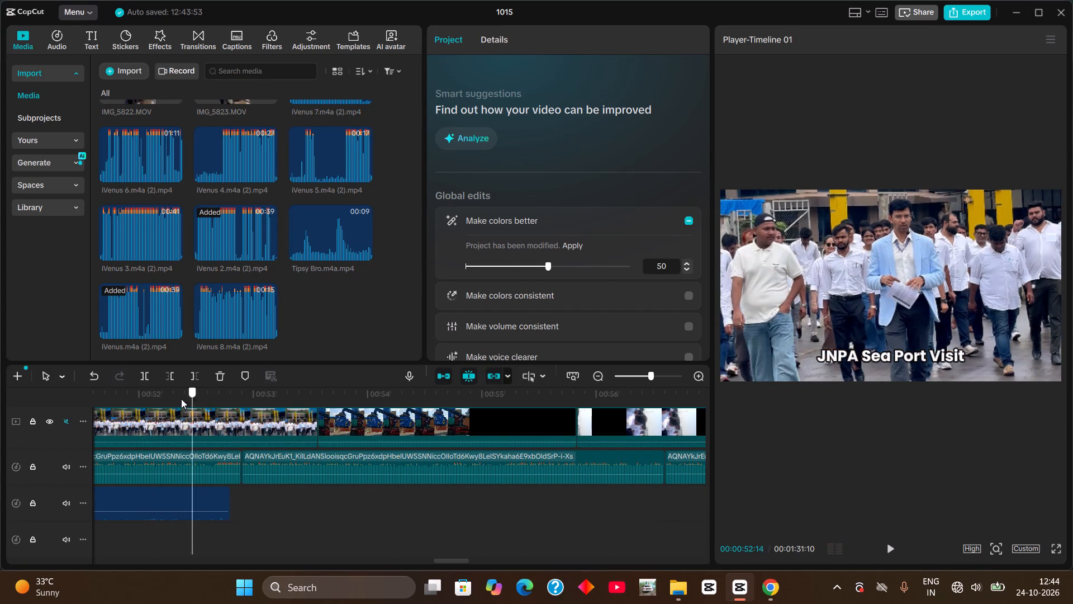
pyautogui.moveTo(181, 399); pyautogui.dragTo(500, 469)
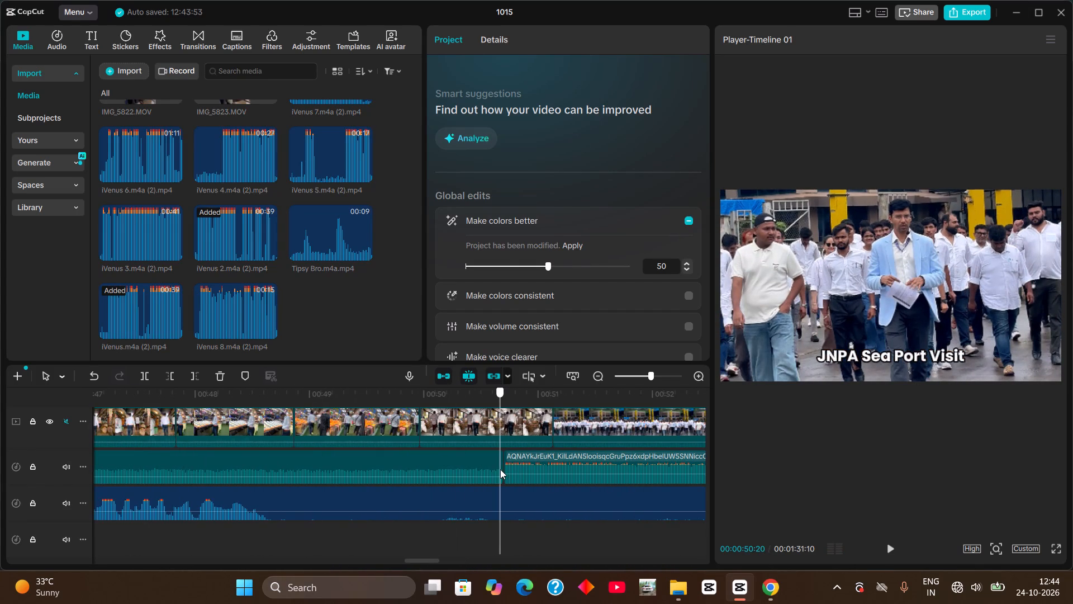
pyautogui.moveTo(500, 469); pyautogui.dragTo(505, 470)
pyautogui.click(505, 470)
pyautogui.press('space')
pyautogui.press('space')
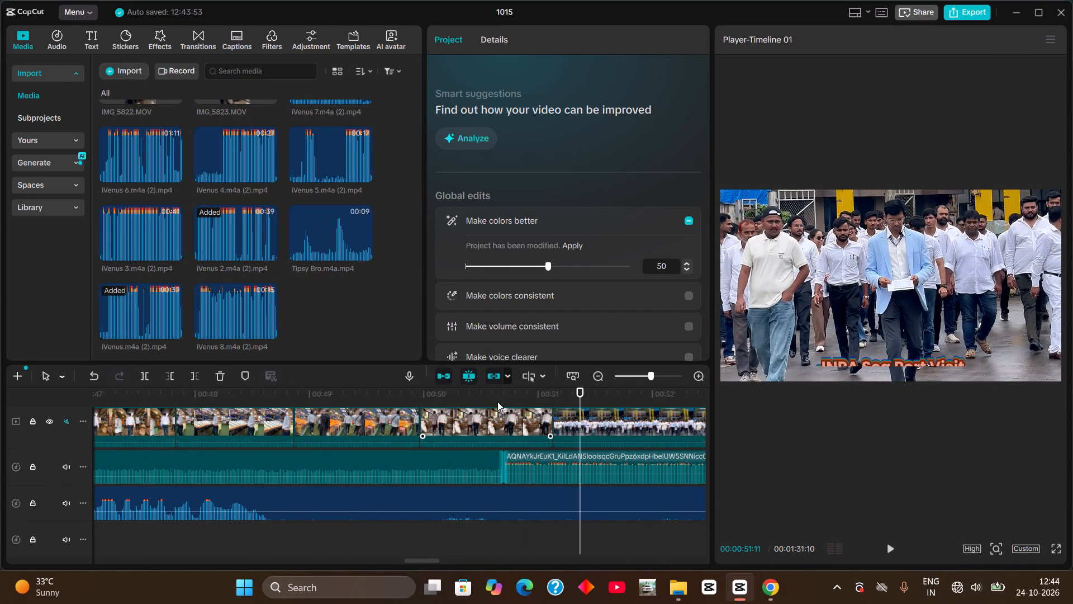
pyautogui.click(497, 400)
pyautogui.press('space')
pyautogui.press('space')
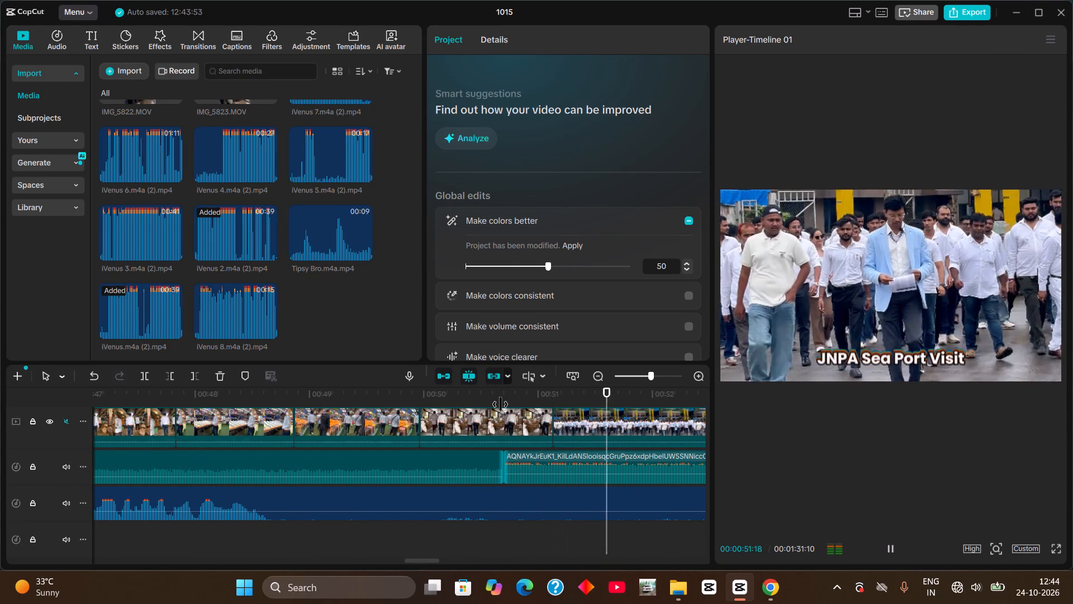
pyautogui.click(503, 403)
pyautogui.click(515, 507)
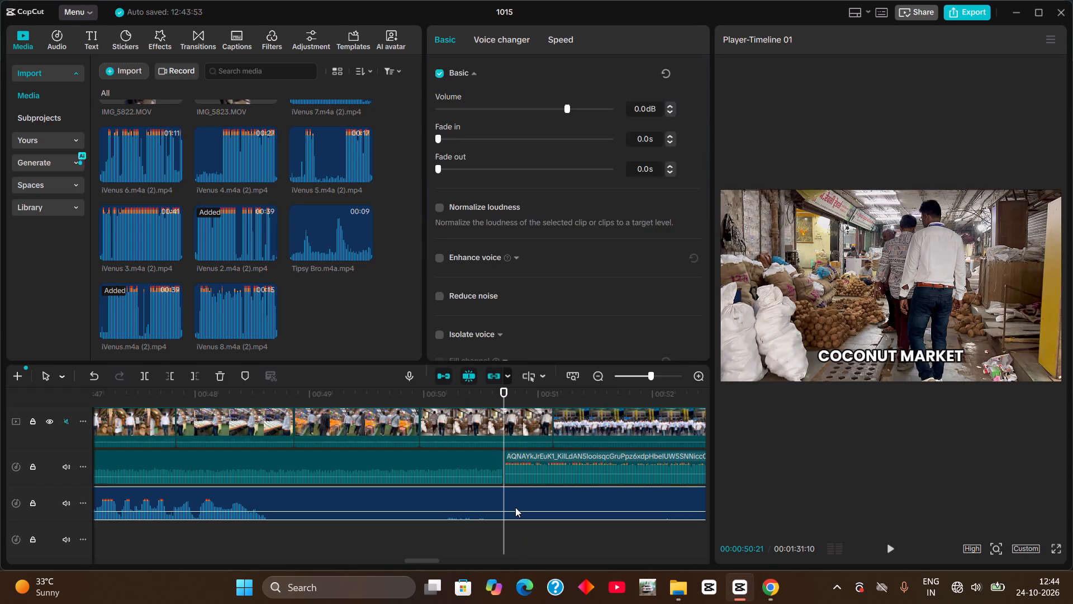
pyautogui.hotkey('ctrl', 'b')
pyautogui.press('BackSpace')
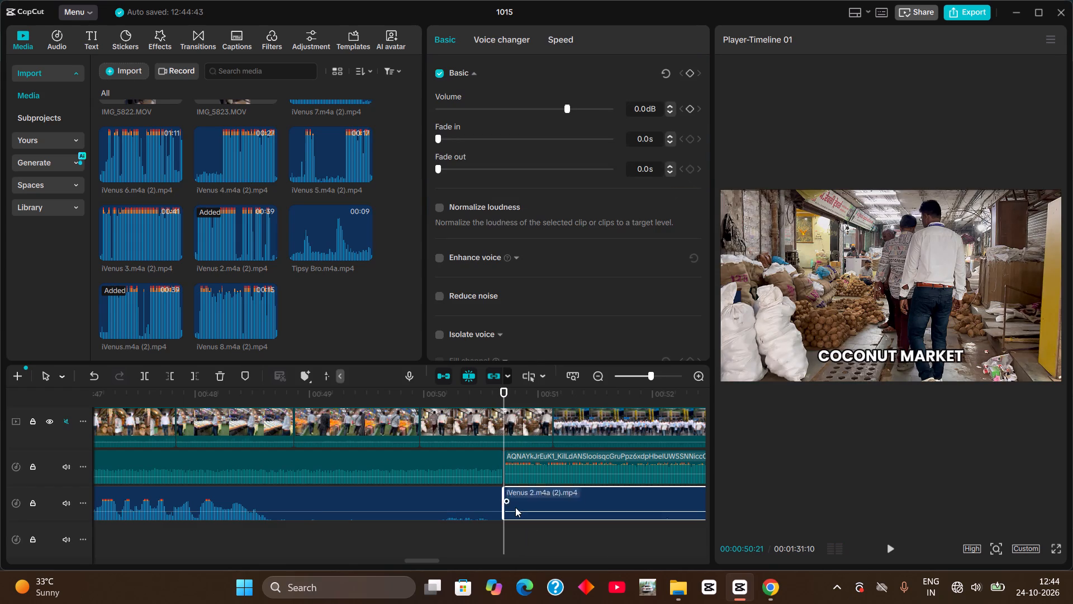
# Lower the music clip starting at 00:00:50:21 to -6.0 dB and play the transition into the JNPA Sea Port Visit footage.
pyautogui.click(521, 474)
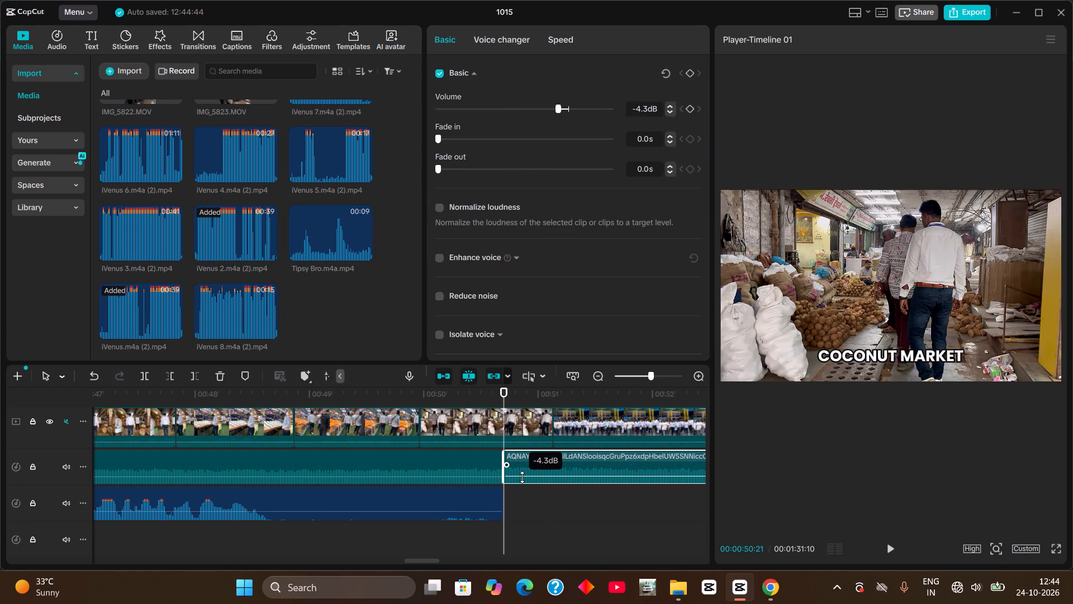
pyautogui.click(445, 398)
pyautogui.press('space')
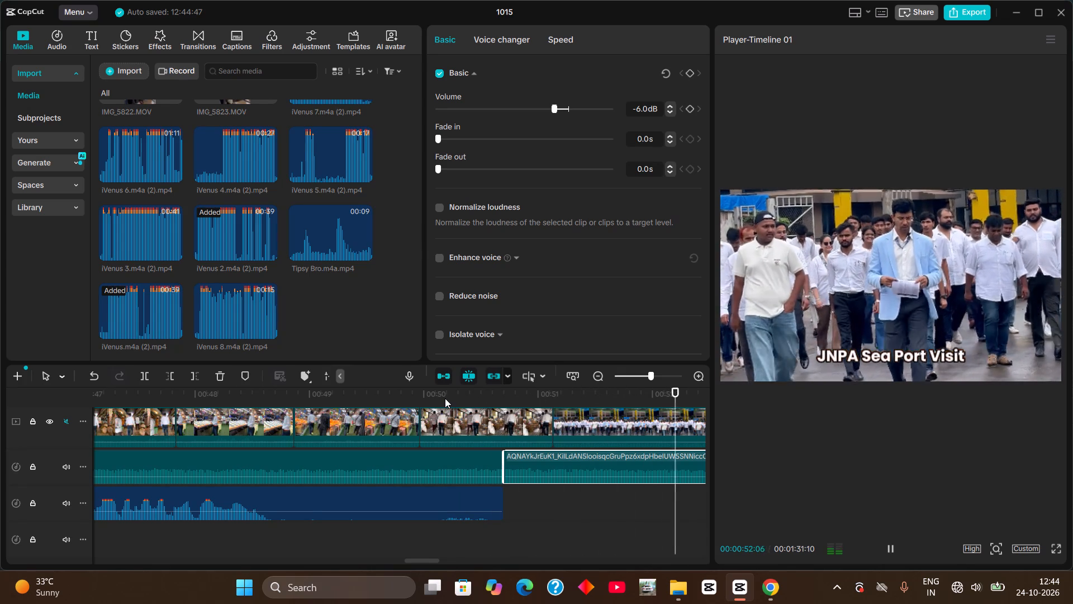
pyautogui.press('space')
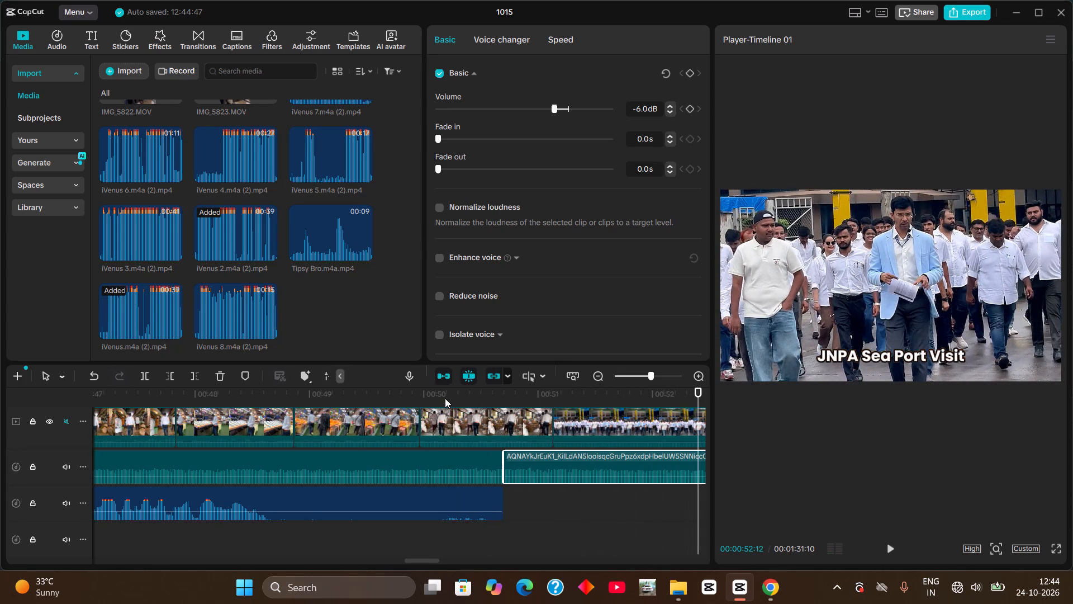
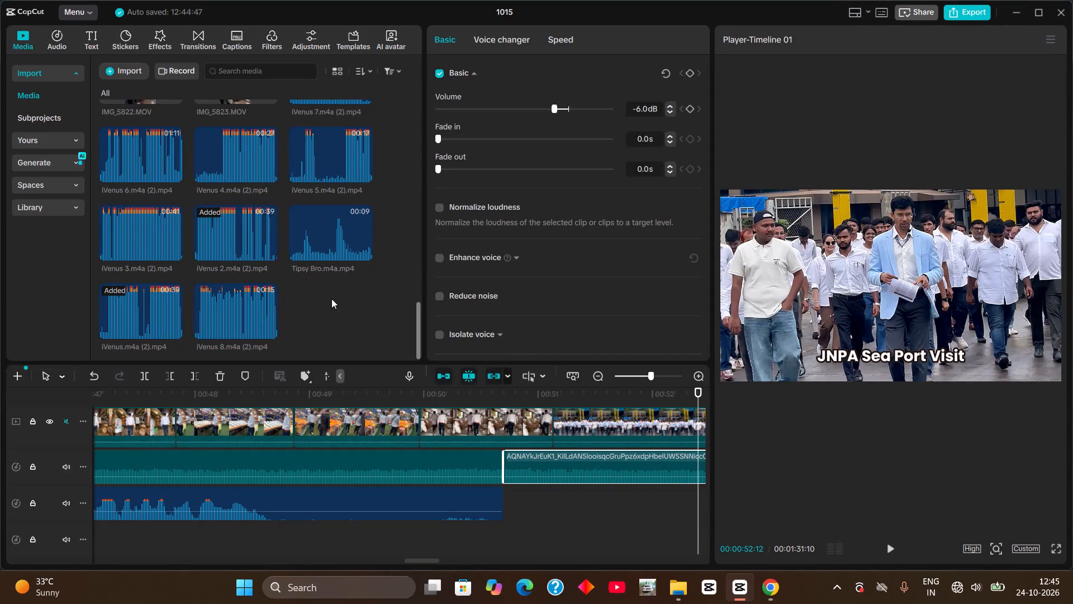
# Preview the iVenus 3 voice clip from the imported media, raising the system volume to about two-thirds while it plays.
pyautogui.click(164, 239)
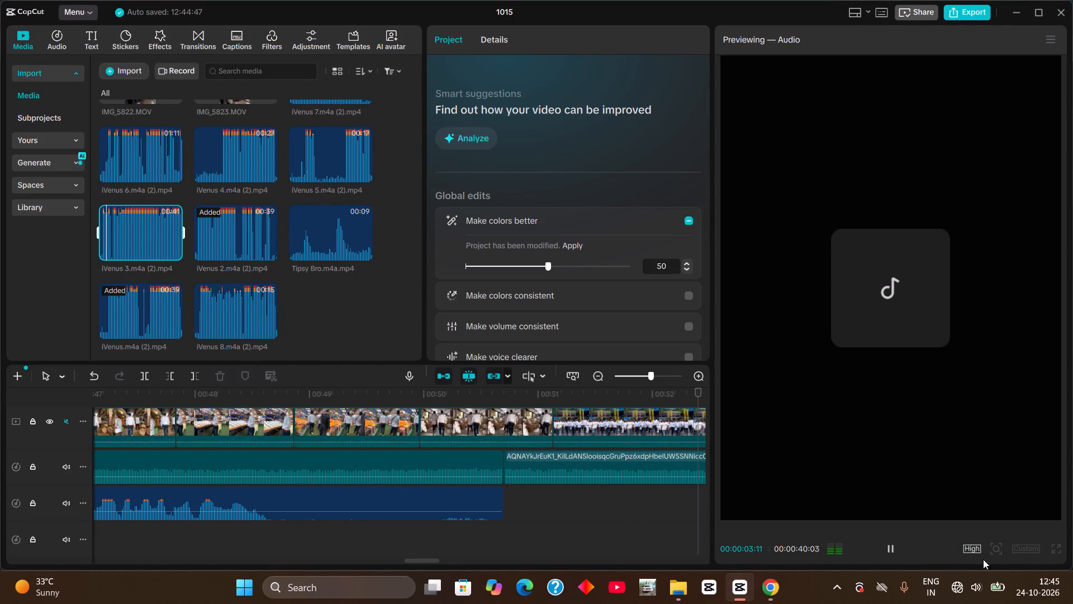
pyautogui.click(977, 587)
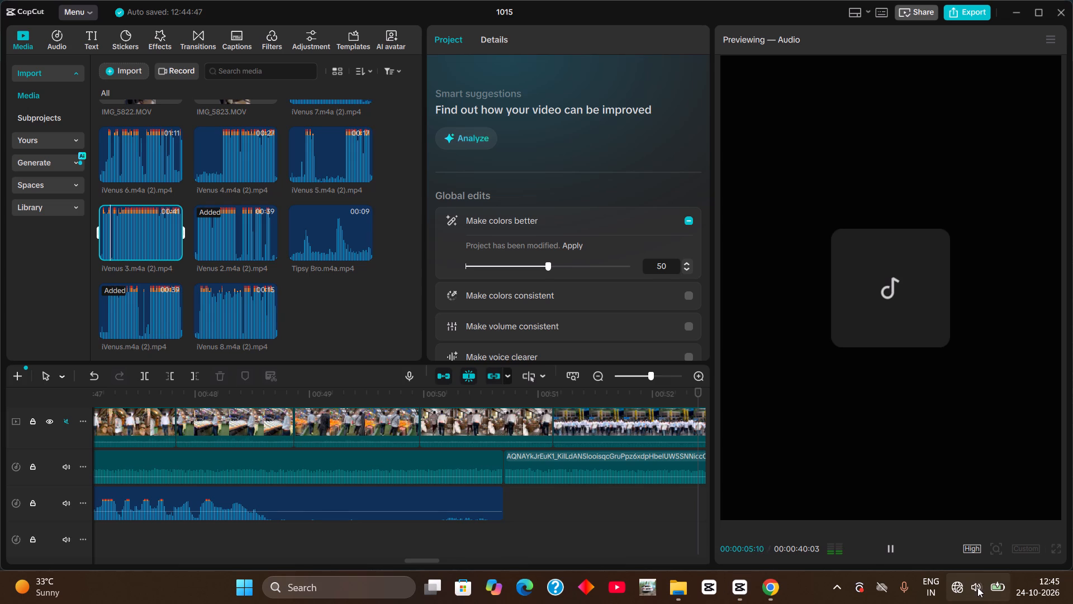
pyautogui.click(977, 587)
pyautogui.doubleClick(977, 587)
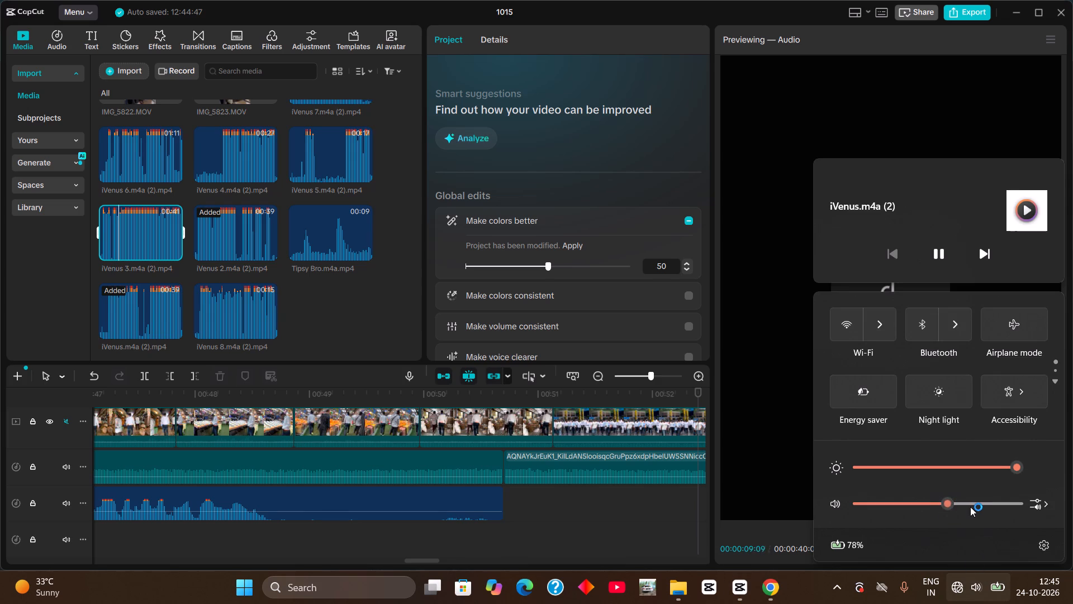
pyautogui.click(970, 507)
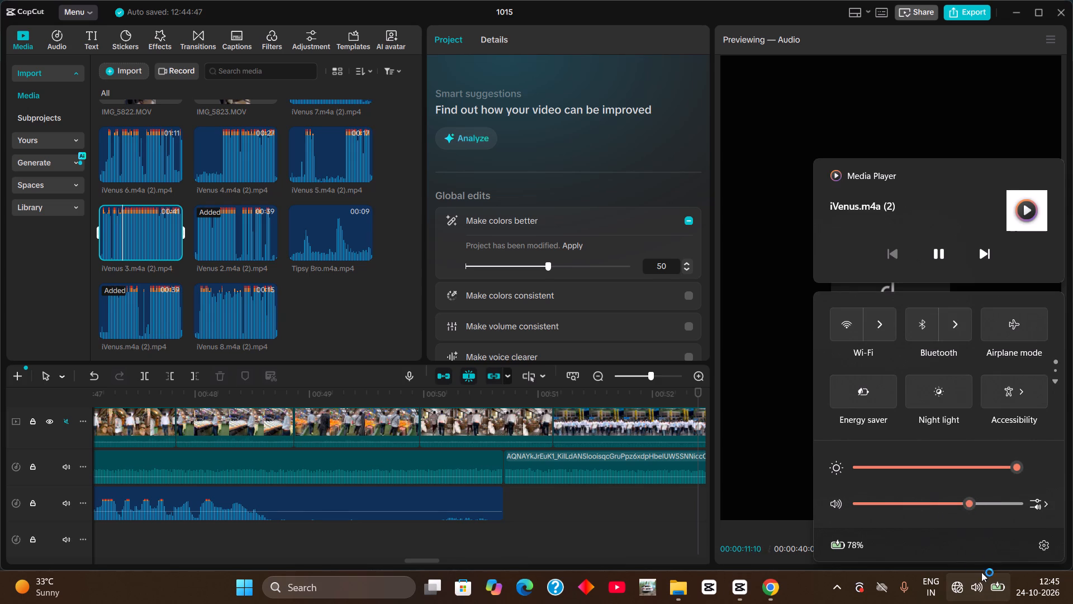
pyautogui.click(977, 590)
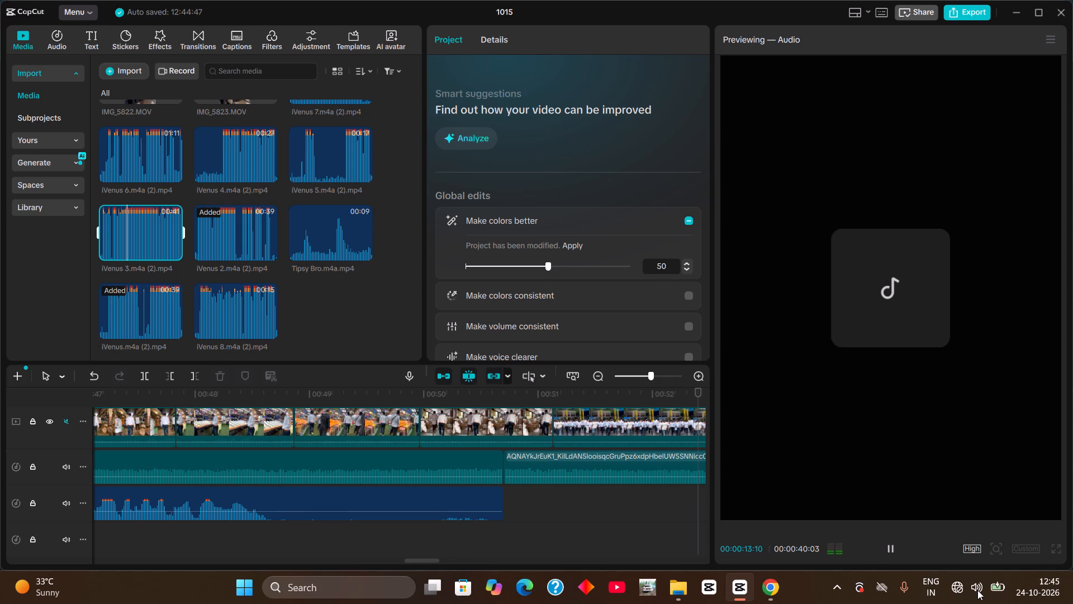
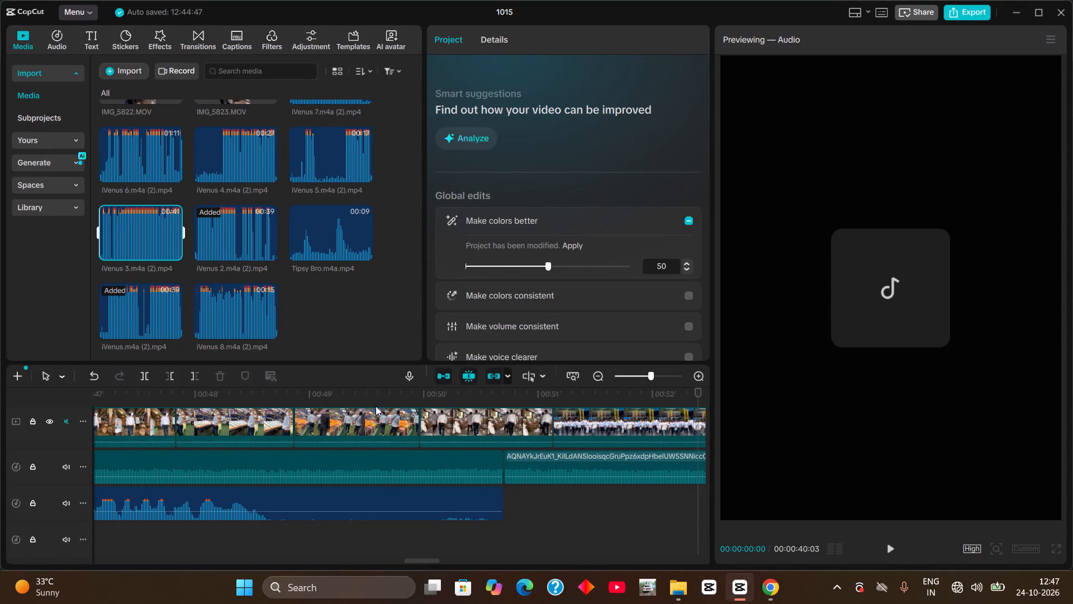
# Play back the timeline from about 41 seconds through the end of the placed iVenus 2 voice clip.
pyautogui.moveTo(376, 406); pyautogui.dragTo(342, 405)
pyautogui.tripleClick(320, 393)
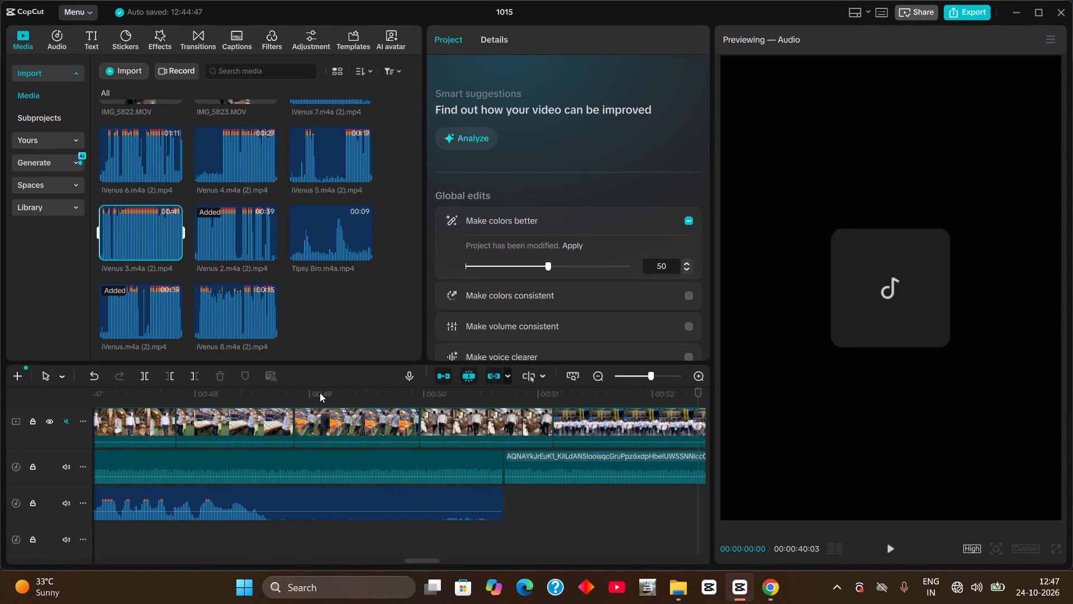
pyautogui.click(320, 393)
pyautogui.click(536, 499)
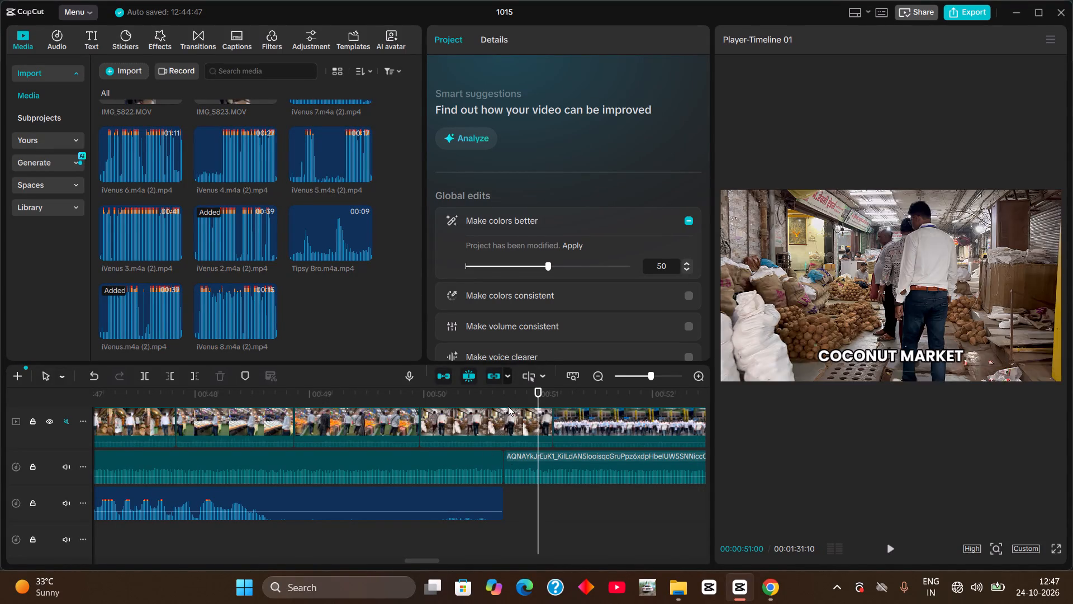
pyautogui.moveTo(508, 405); pyautogui.dragTo(96, 460)
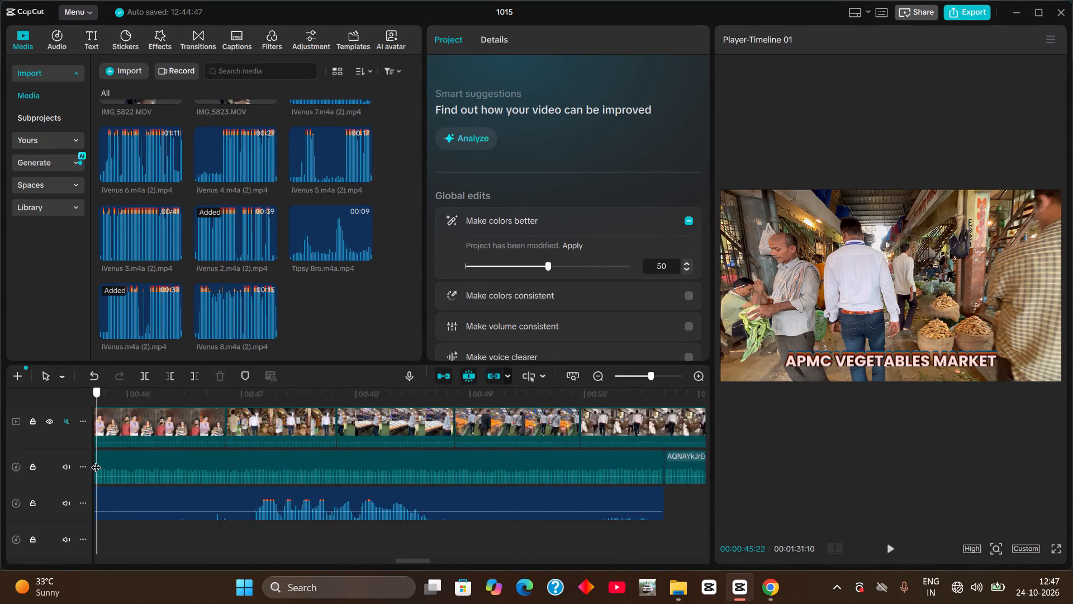
pyautogui.moveTo(96, 460); pyautogui.dragTo(145, 492)
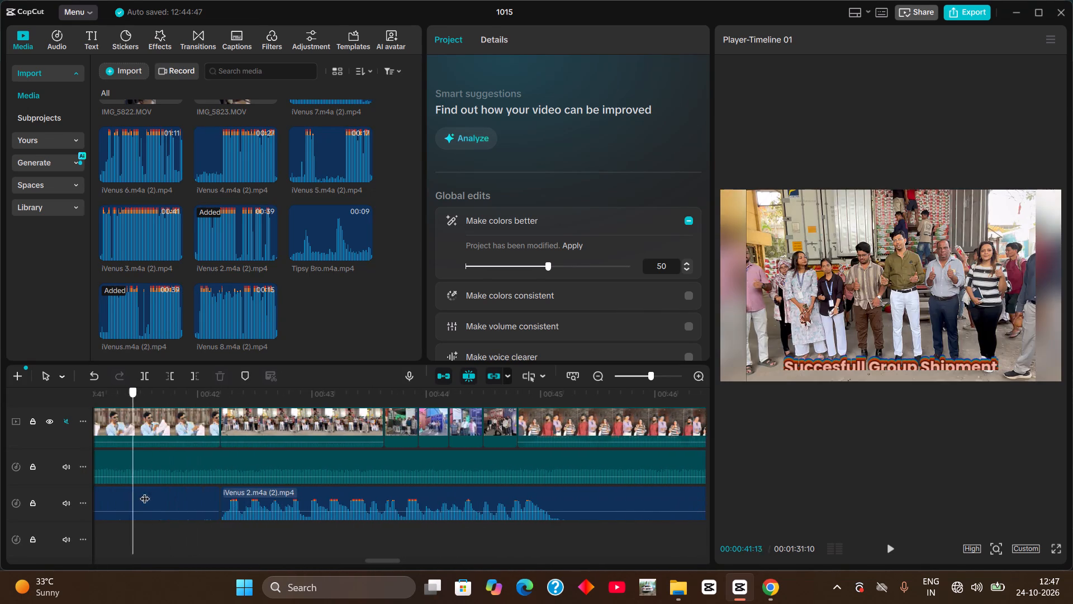
pyautogui.moveTo(145, 492); pyautogui.dragTo(246, 501)
pyautogui.press('space')
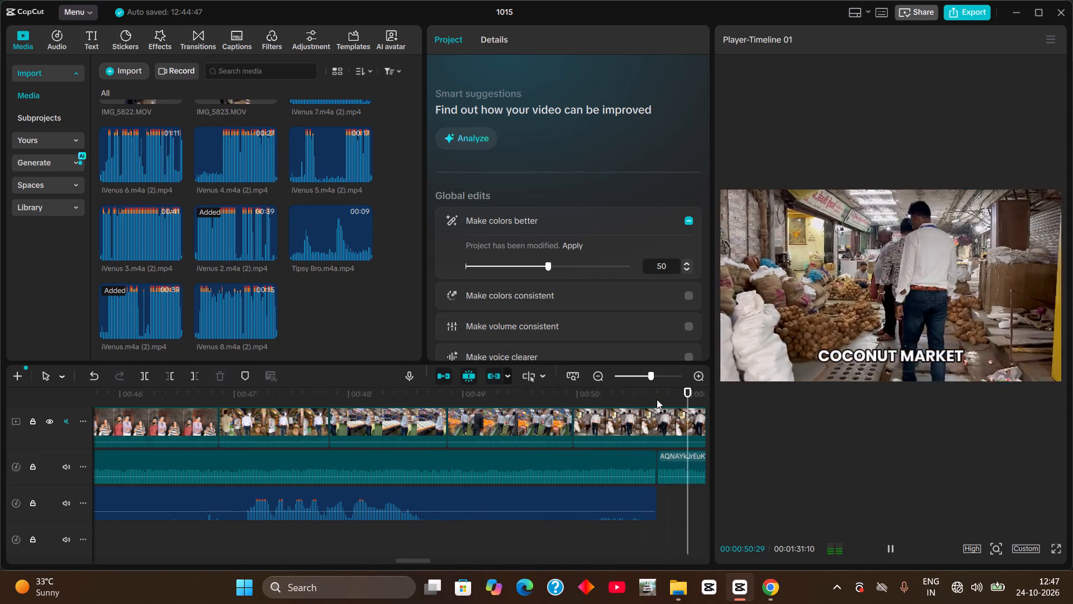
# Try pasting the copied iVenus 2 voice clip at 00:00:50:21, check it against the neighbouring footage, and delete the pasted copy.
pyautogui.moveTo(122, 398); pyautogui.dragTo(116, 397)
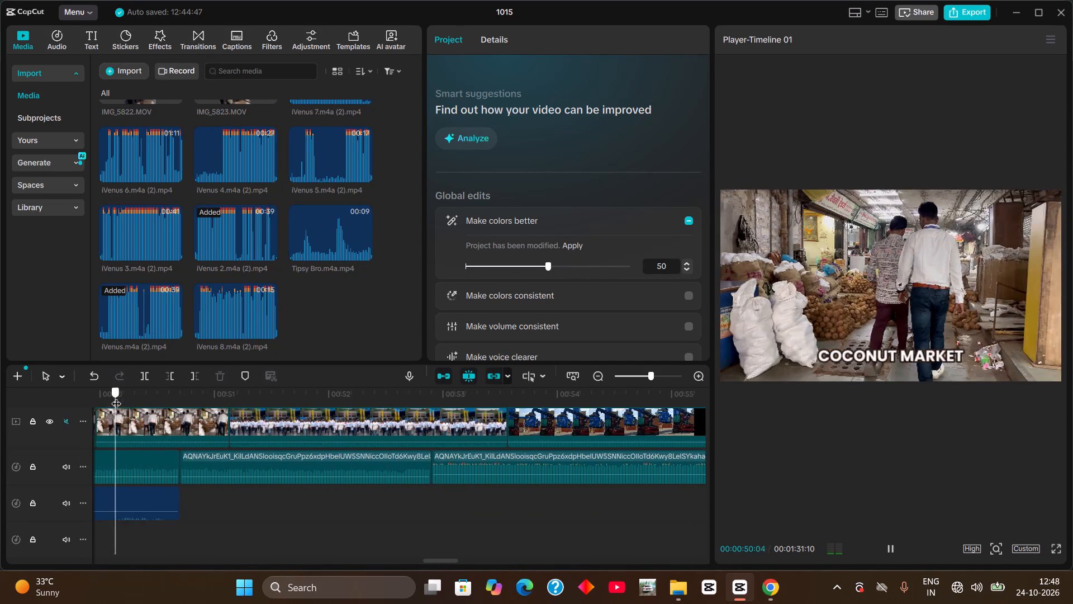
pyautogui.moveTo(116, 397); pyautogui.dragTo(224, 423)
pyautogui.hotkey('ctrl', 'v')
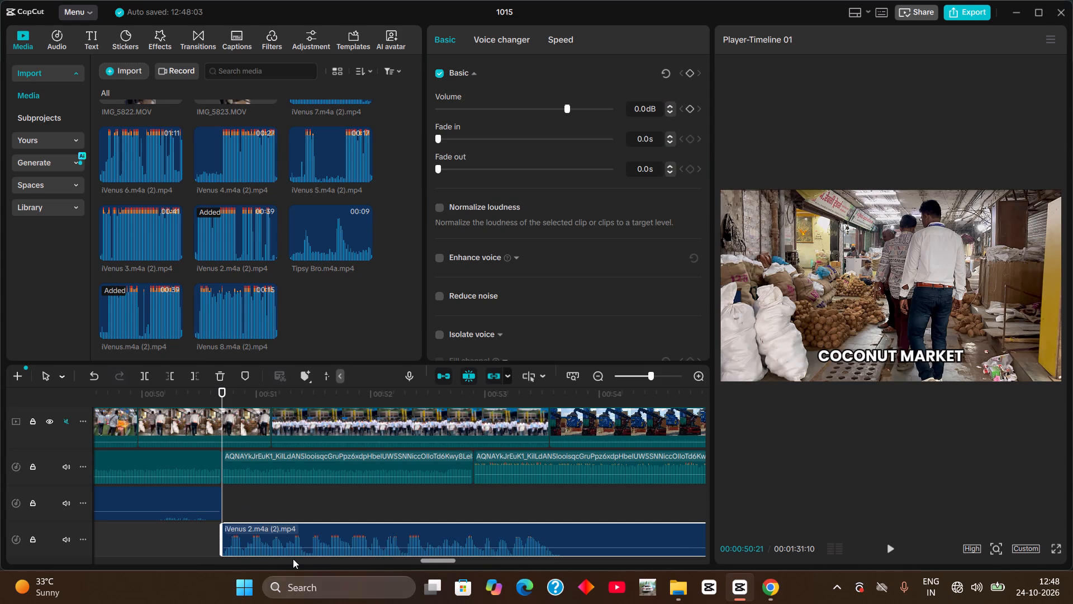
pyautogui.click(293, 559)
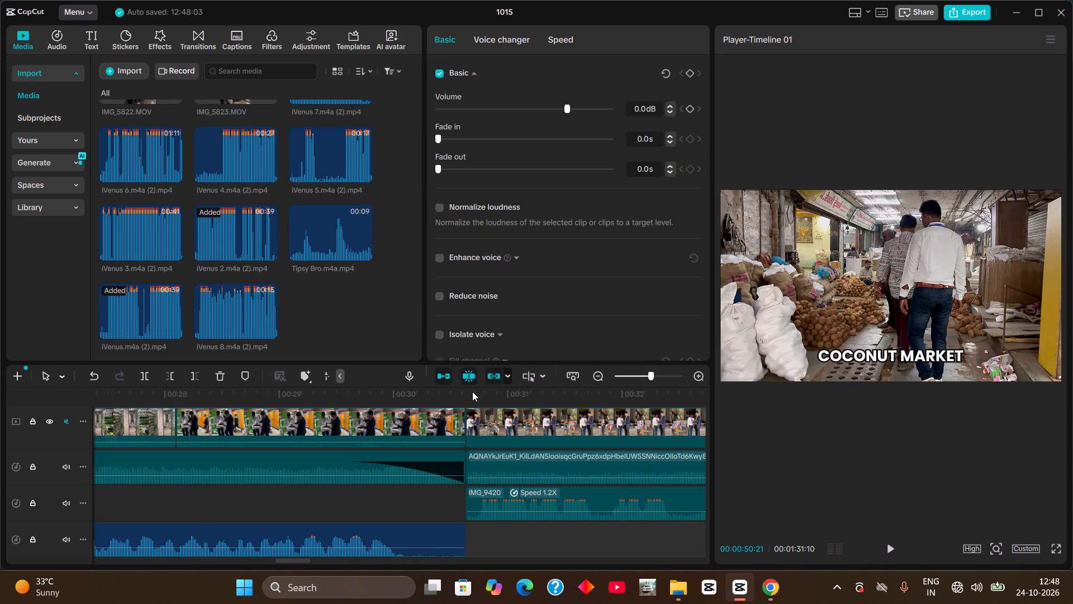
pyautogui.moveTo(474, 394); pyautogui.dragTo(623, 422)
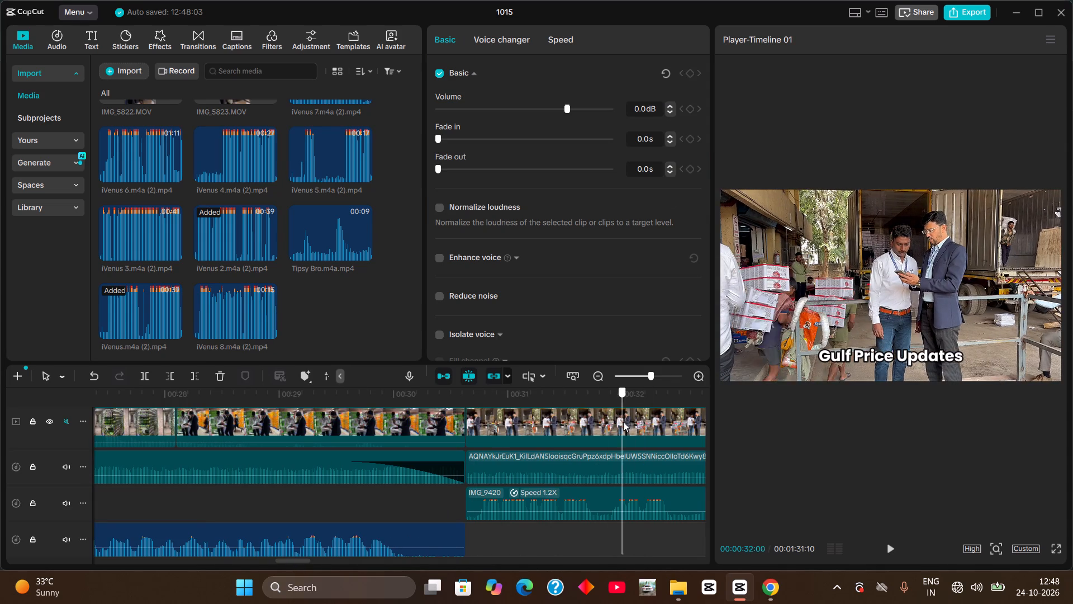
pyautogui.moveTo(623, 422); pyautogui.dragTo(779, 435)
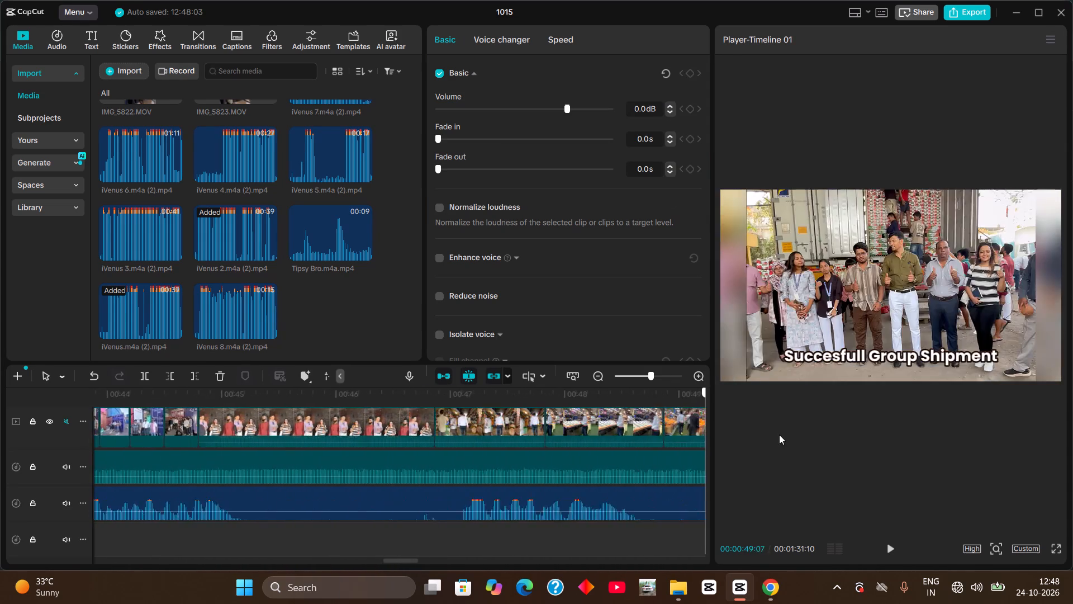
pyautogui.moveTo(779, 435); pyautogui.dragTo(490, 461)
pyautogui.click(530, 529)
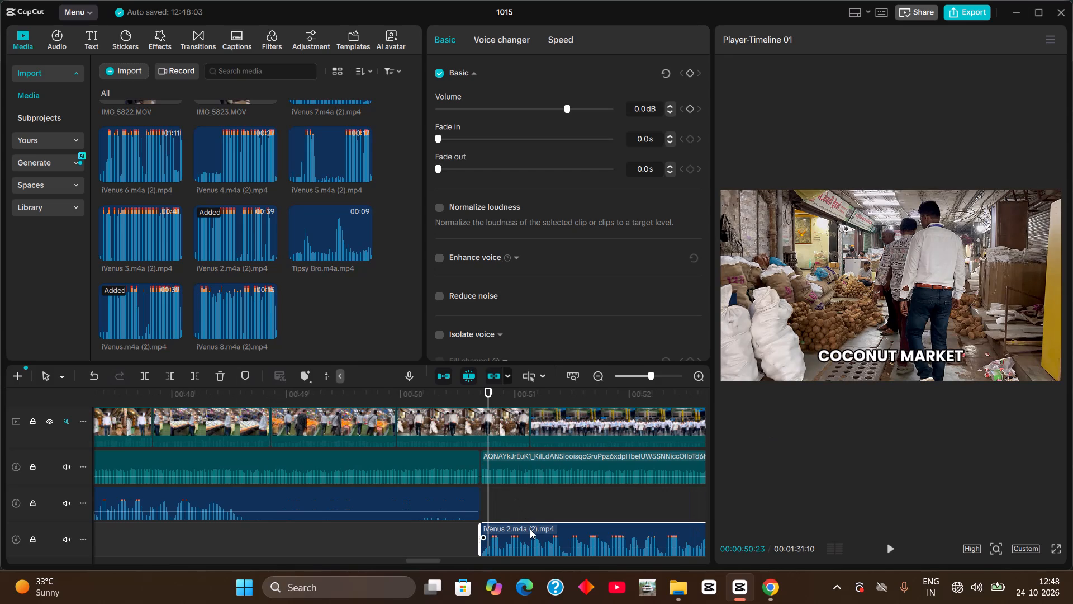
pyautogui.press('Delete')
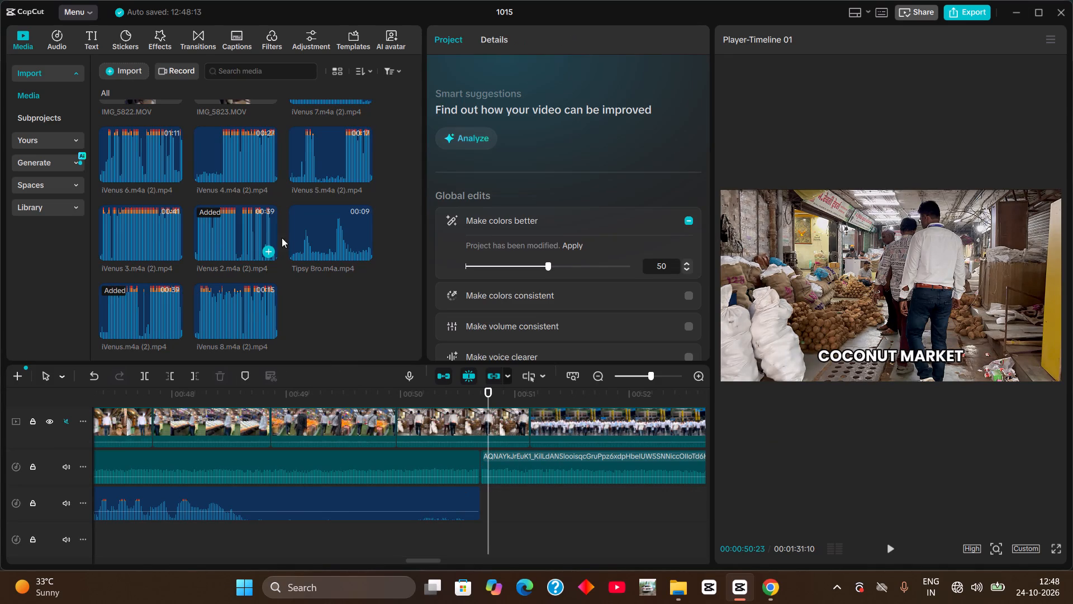
# Audition the imported iVenus 3 voice clip and place it on its own audio track starting at 00:00:50:23.
pyautogui.click(208, 244)
pyautogui.click(154, 239)
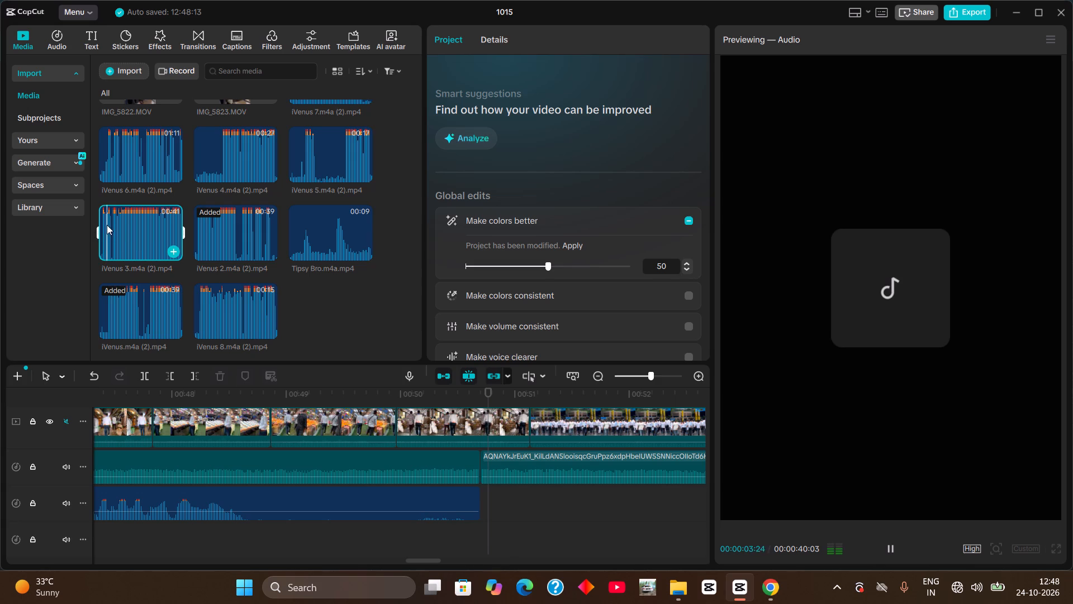
pyautogui.moveTo(107, 225); pyautogui.dragTo(117, 233)
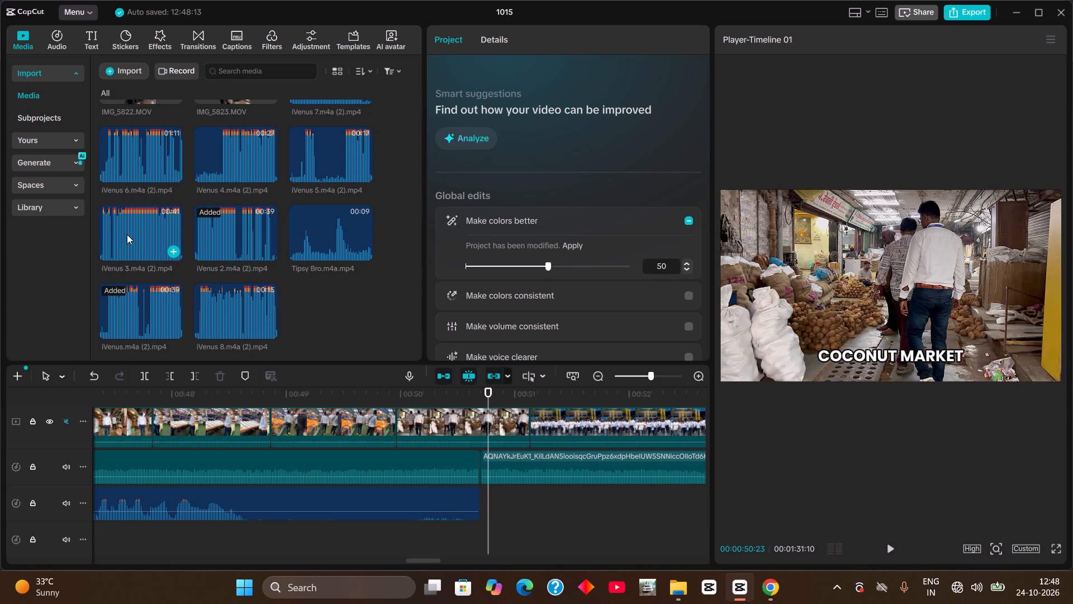
pyautogui.moveTo(143, 240); pyautogui.dragTo(487, 503)
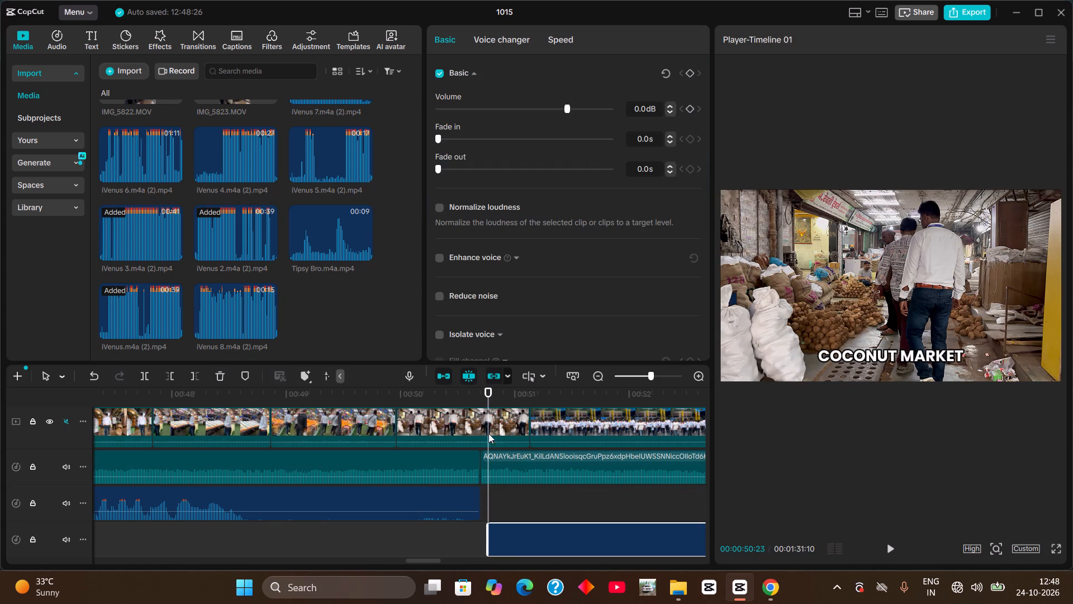
# Lower the background music clip under the Live Shipment Planing footage to -9.7 dB.
pyautogui.moveTo(497, 397); pyautogui.dragTo(727, 451)
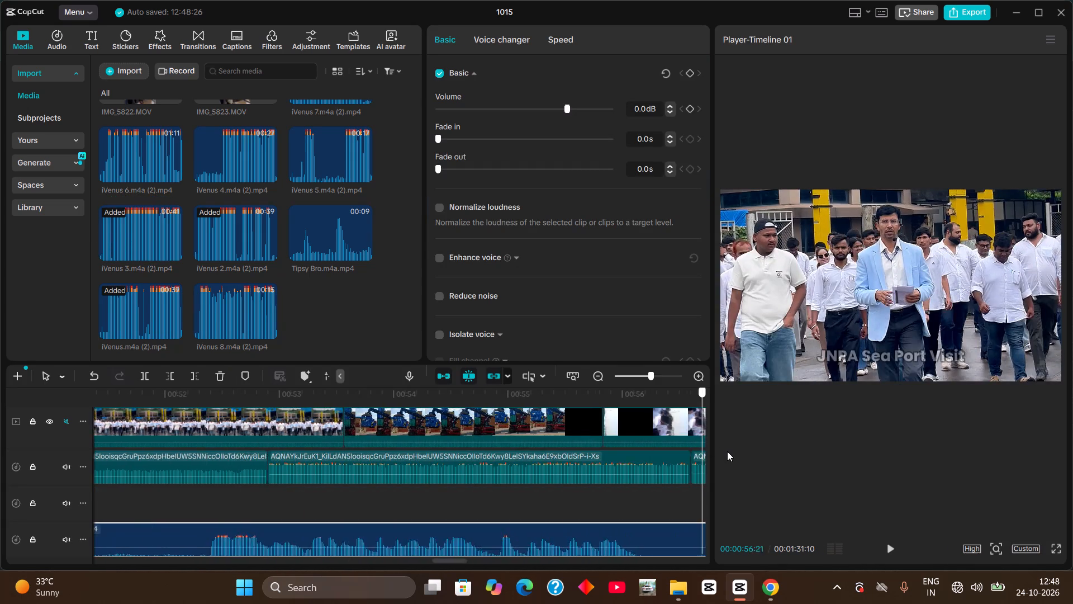
pyautogui.moveTo(727, 451); pyautogui.dragTo(486, 455)
pyautogui.press('space')
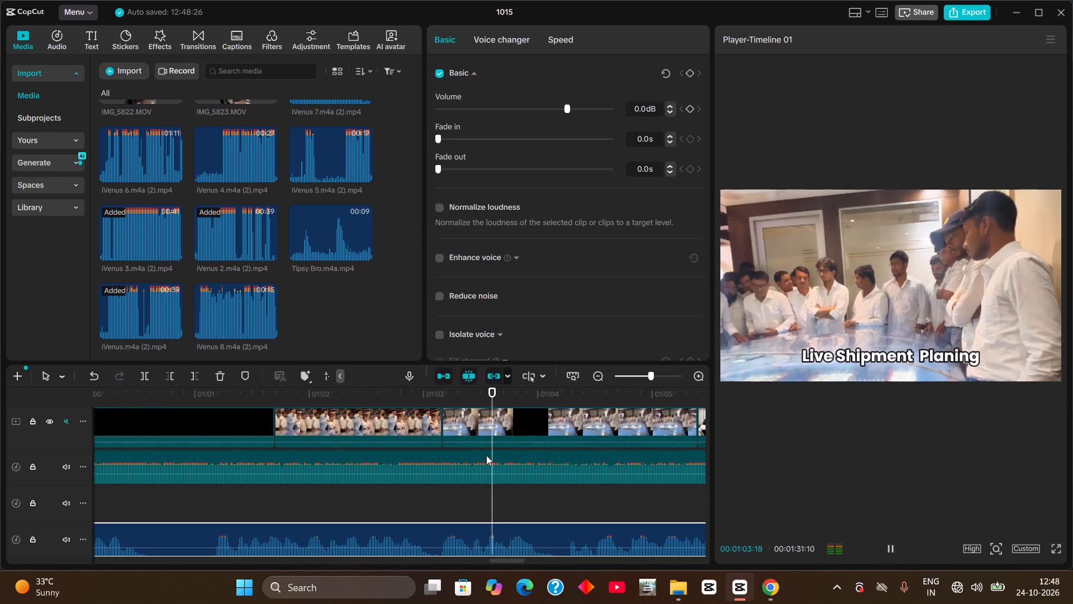
pyautogui.press('space')
pyautogui.moveTo(527, 473); pyautogui.dragTo(527, 474)
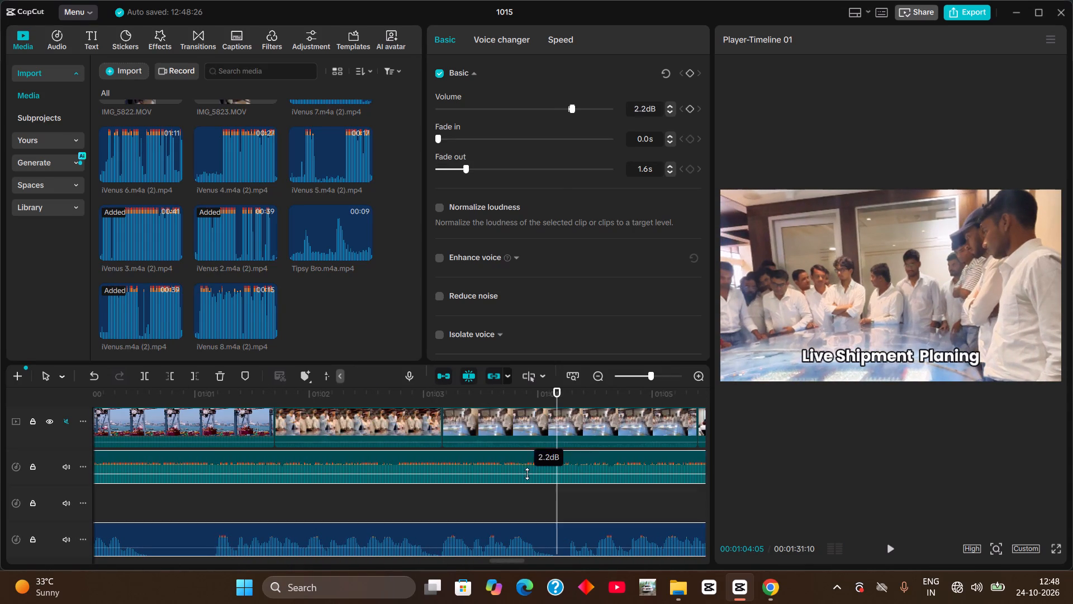
pyautogui.moveTo(527, 474); pyautogui.dragTo(527, 478)
# Review the iVenus 3 voice clip against the footage, split it at 00:01:10:08 and delete the part before the split.
pyautogui.press('space')
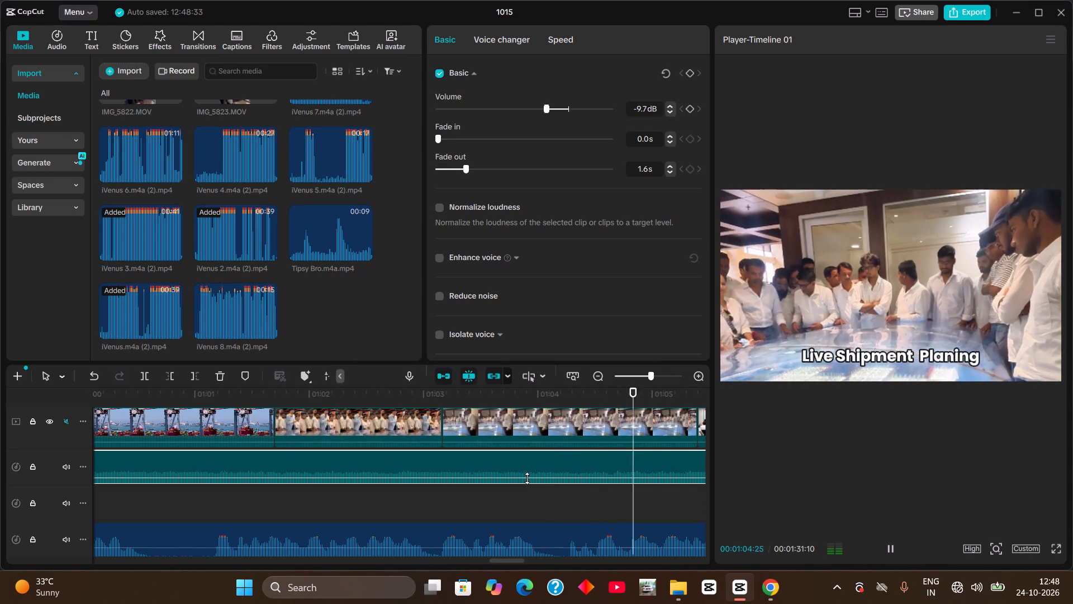
pyautogui.moveTo(491, 398); pyautogui.dragTo(532, 407)
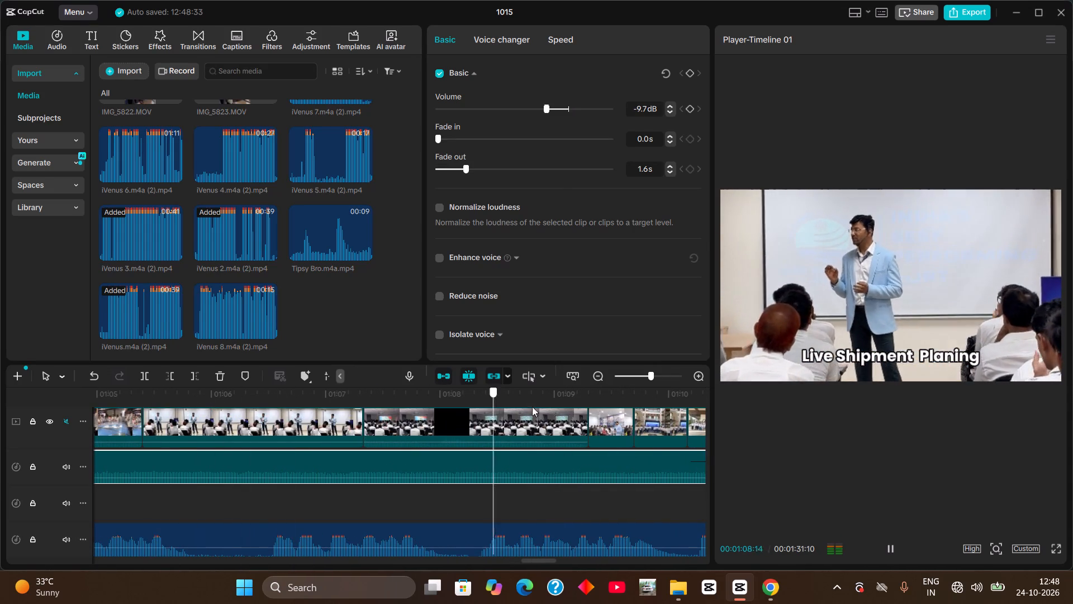
pyautogui.moveTo(532, 407); pyautogui.dragTo(709, 440)
pyautogui.press('space')
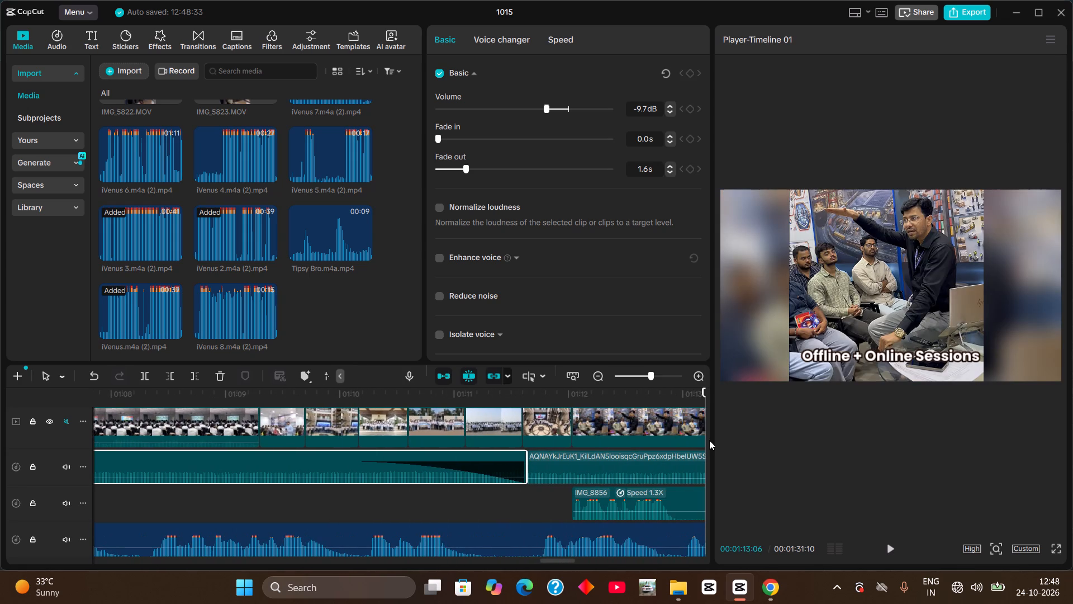
pyautogui.press('space')
pyautogui.press('space')
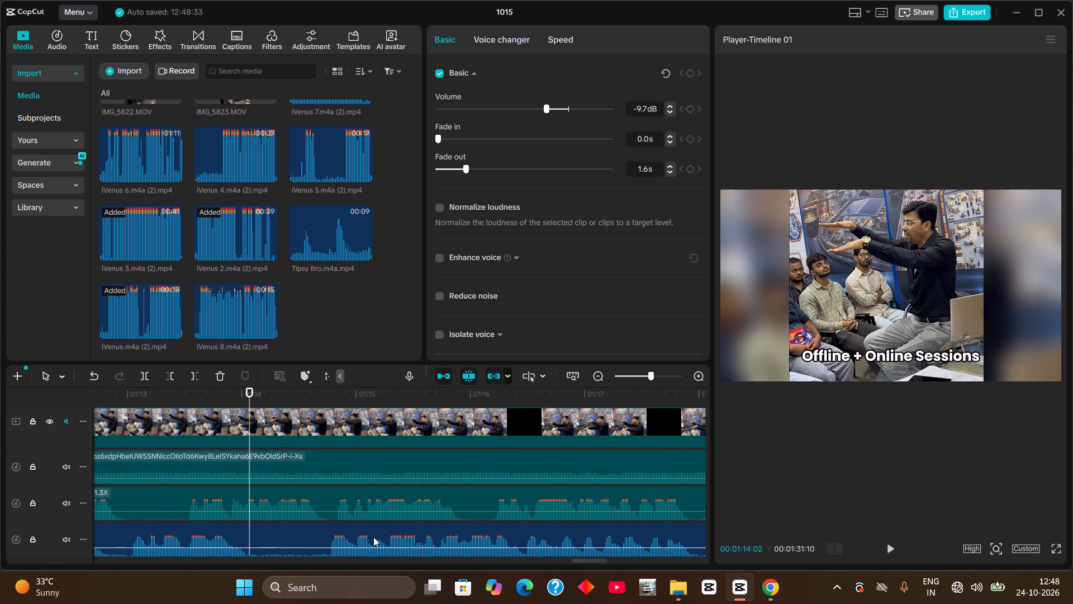
pyautogui.click(312, 536)
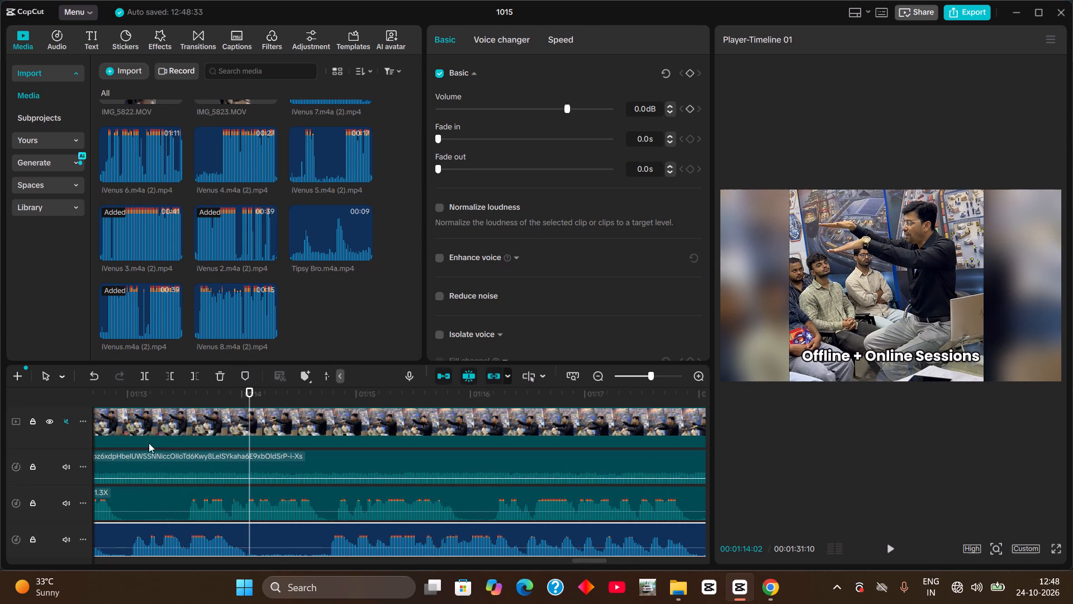
pyautogui.moveTo(140, 395); pyautogui.dragTo(297, 453)
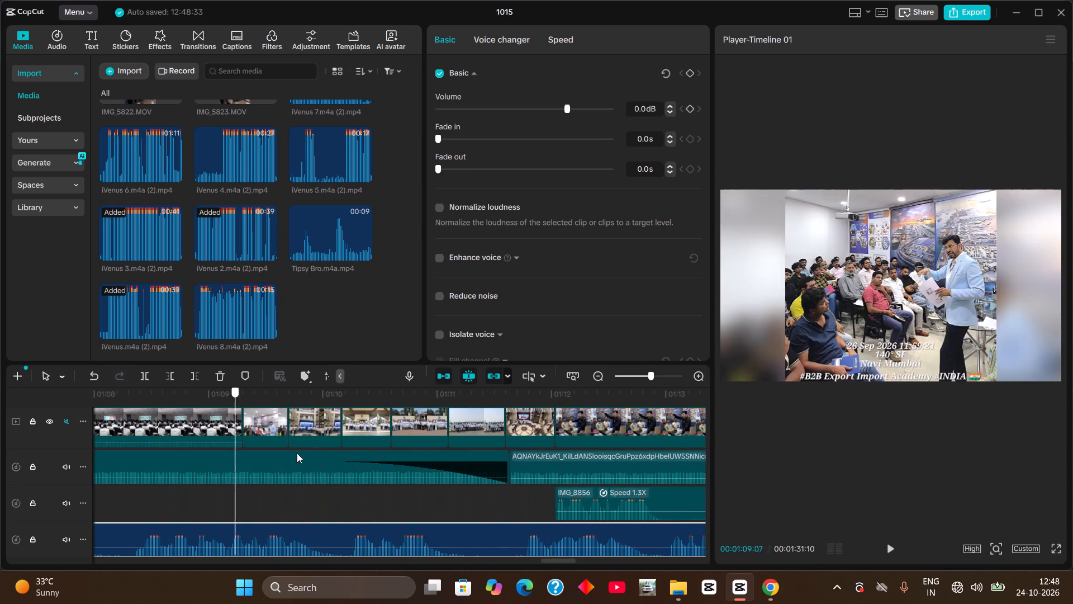
pyautogui.moveTo(297, 453); pyautogui.dragTo(355, 475)
pyautogui.hotkey('ctrl', 'b')
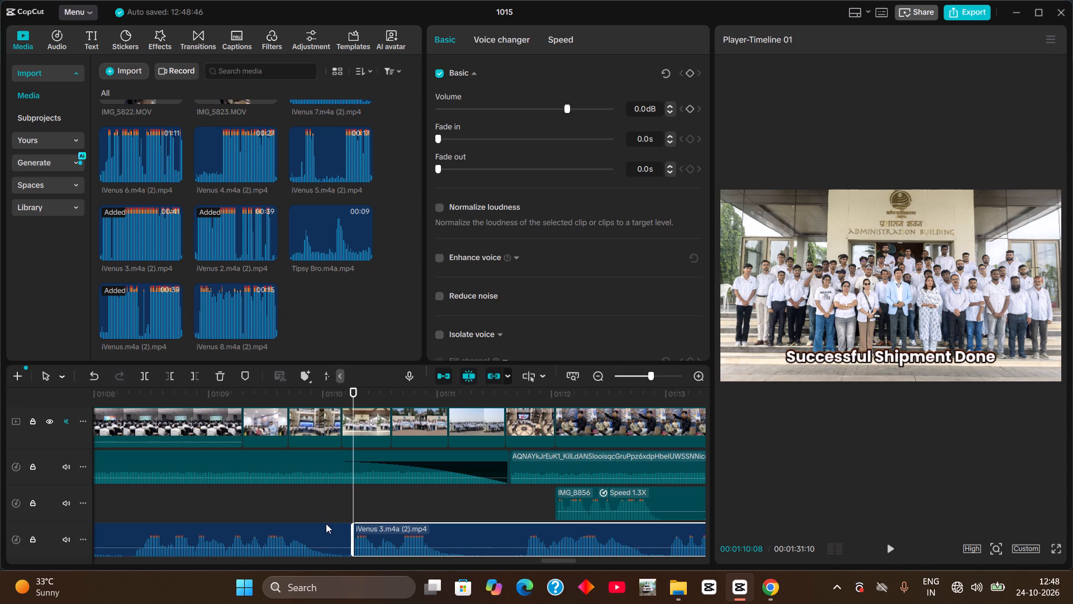
pyautogui.click(326, 527)
pyautogui.press('BackSpace')
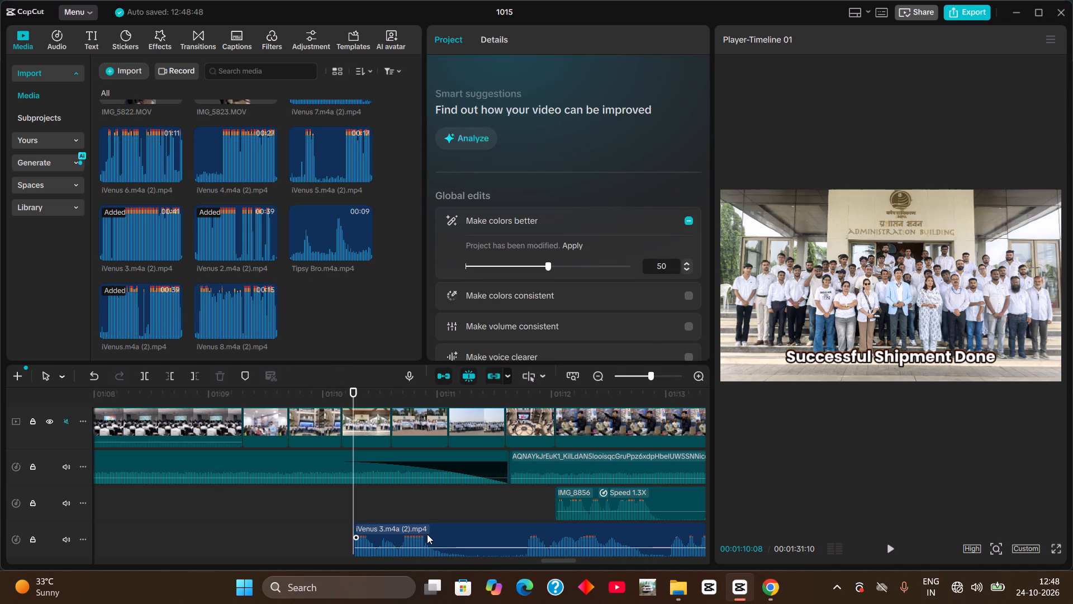
# Cut the remaining iVenus 3 voice section and set the playhead to 00:00:57:29 in the Live Port Opration footage.
pyautogui.click(427, 534)
pyautogui.hotkey('ctrl', 'x')
pyautogui.moveTo(332, 395); pyautogui.dragTo(161, 406)
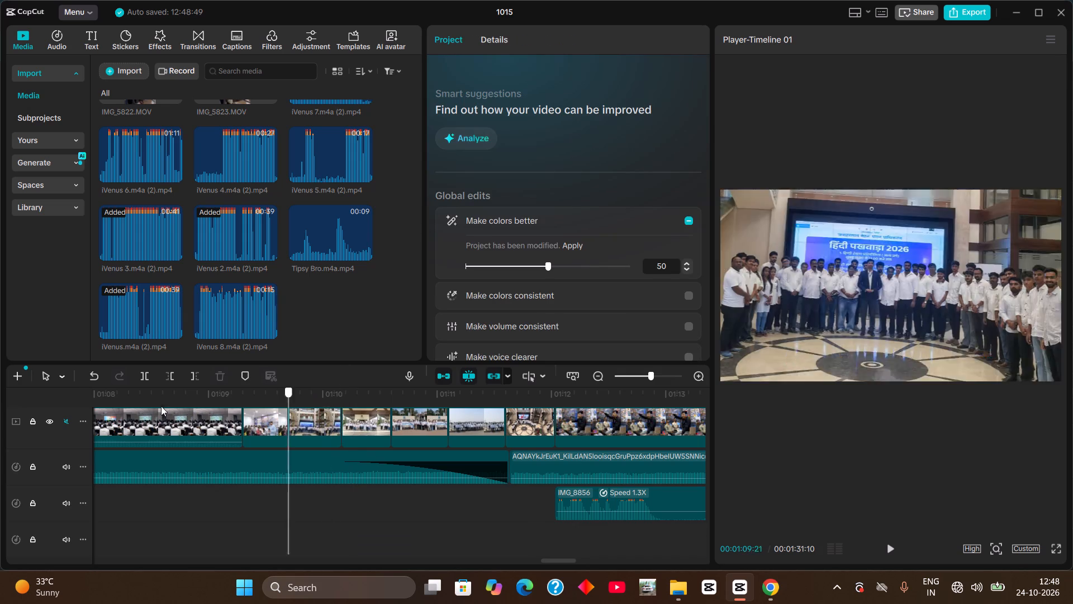
pyautogui.moveTo(161, 406); pyautogui.dragTo(165, 426)
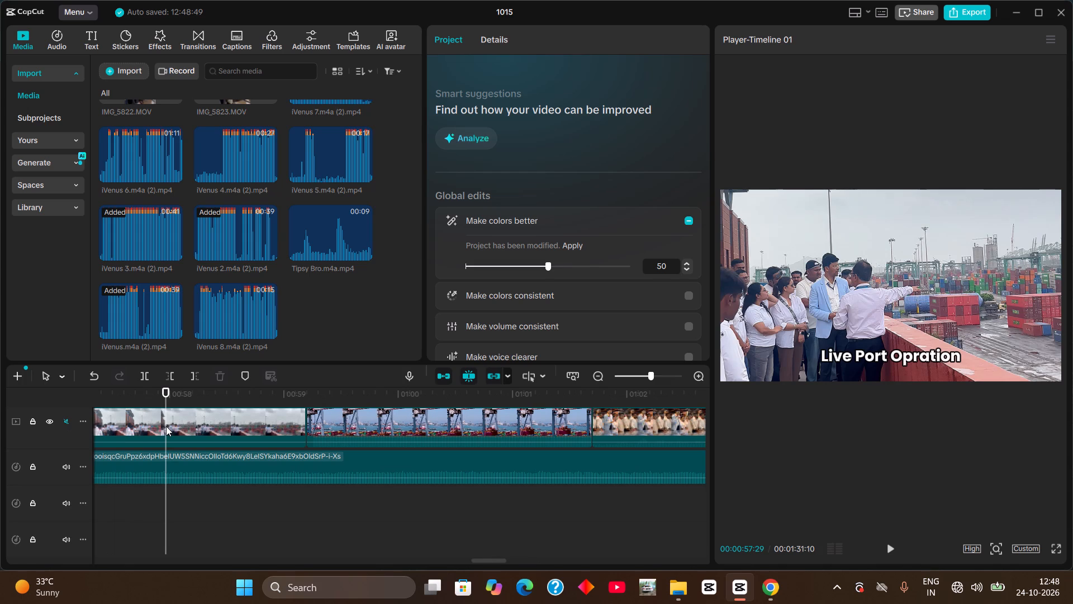
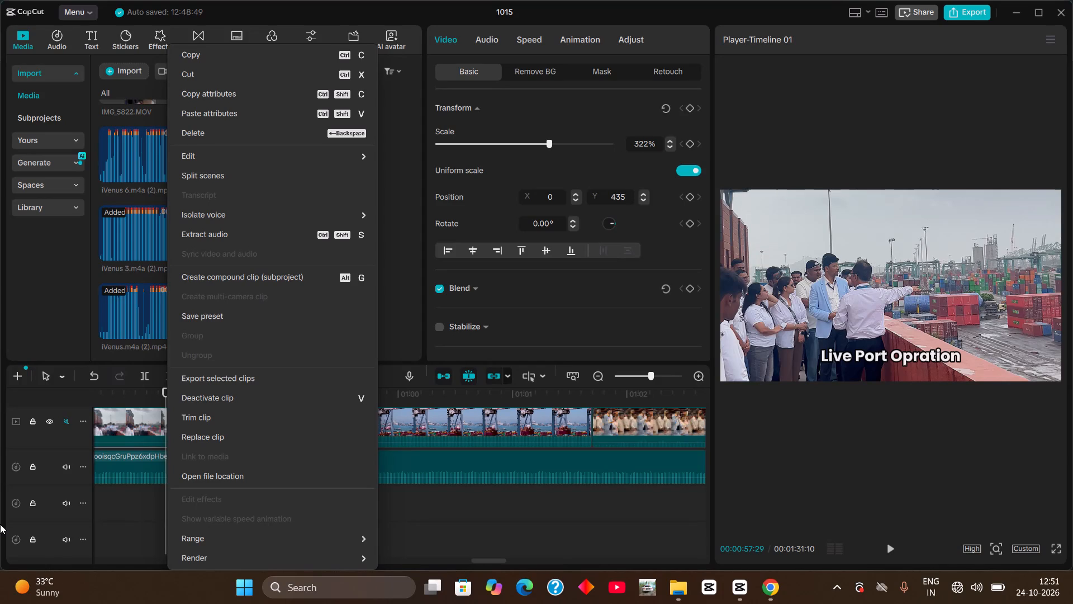
# Return to the start of the timeline and scrub through the presenter intro to the first classroom footage at 00:00:10:00.
pyautogui.click(488, 520)
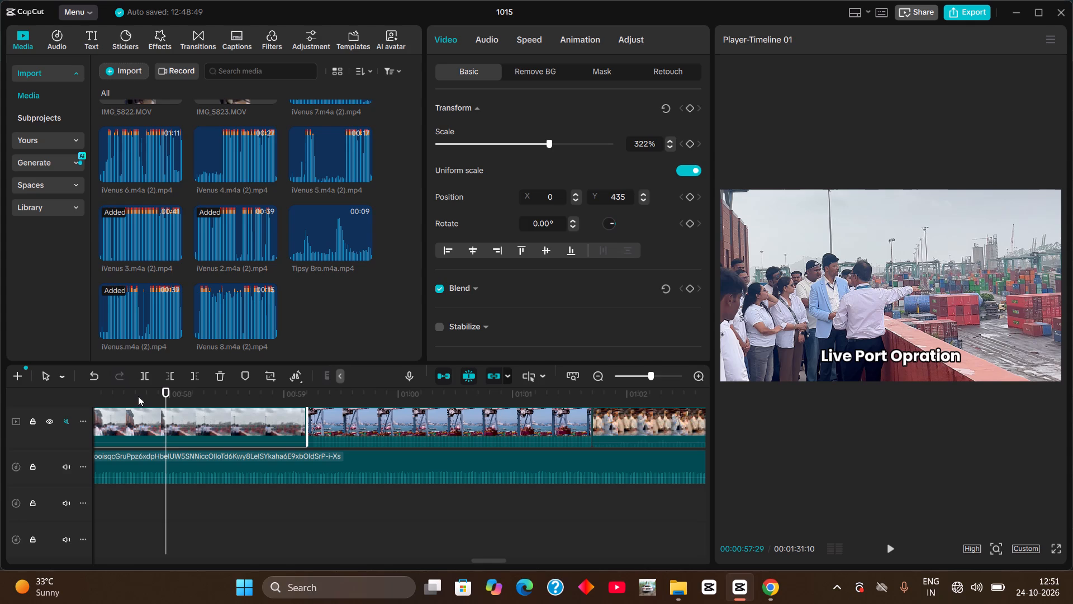
pyautogui.moveTo(138, 396); pyautogui.dragTo(0, 450)
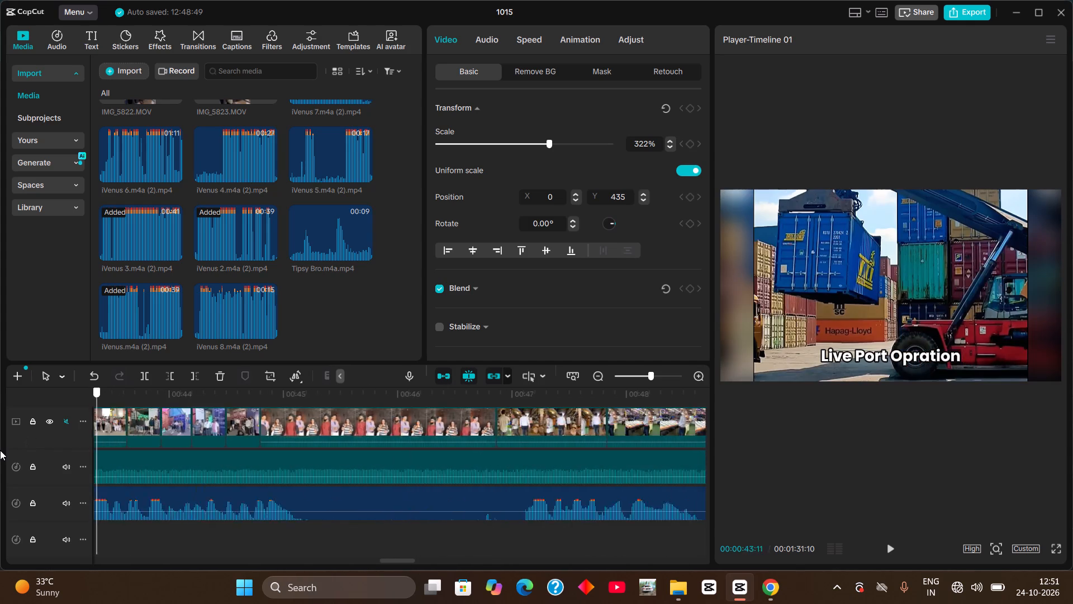
pyautogui.moveTo(0, 450); pyautogui.dragTo(0, 457)
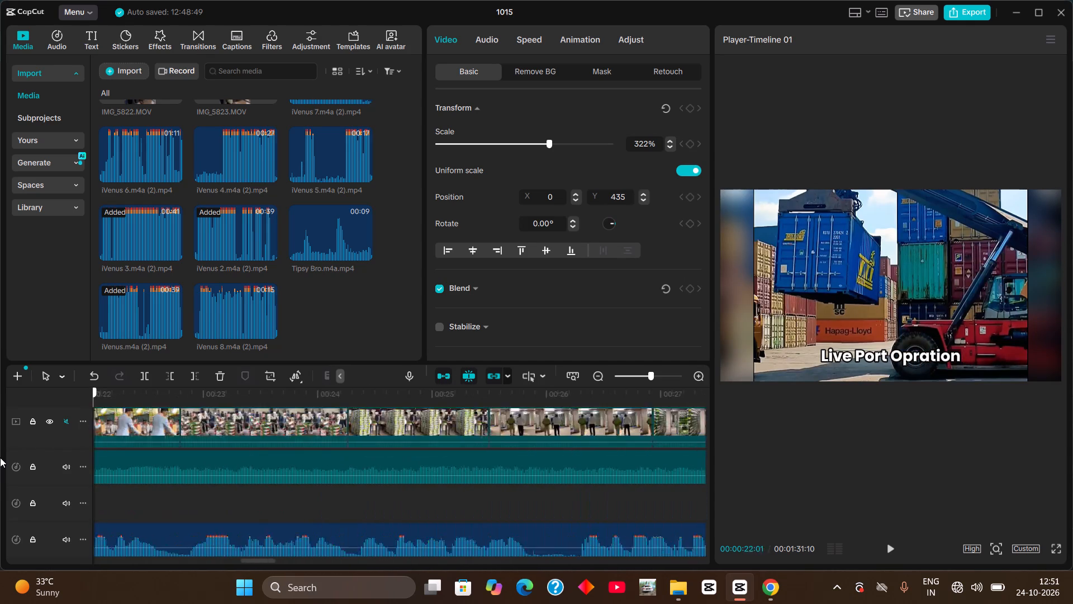
pyautogui.moveTo(0, 457); pyautogui.dragTo(0, 470)
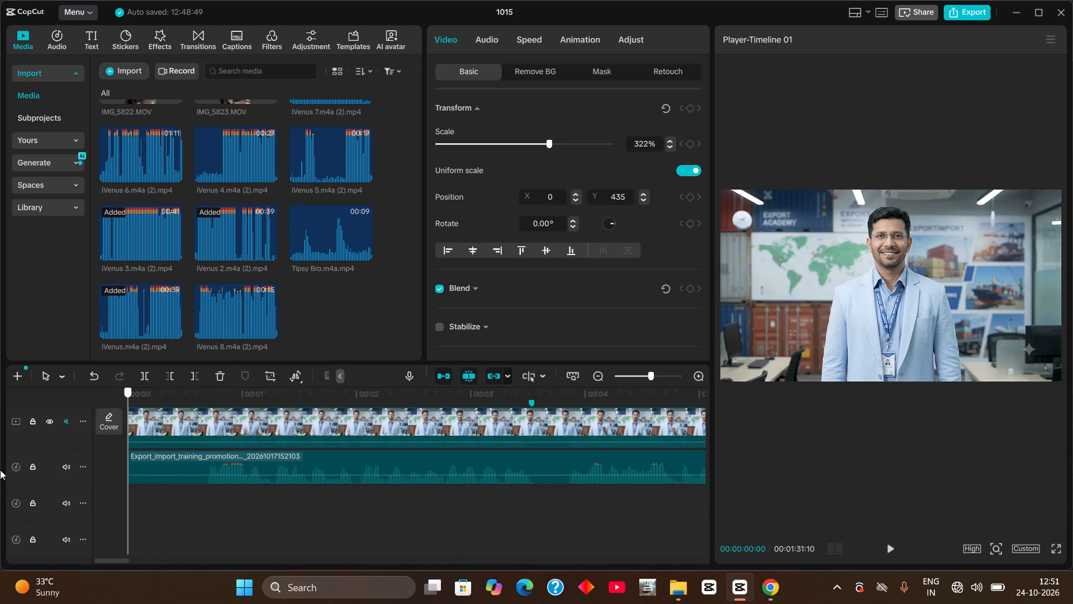
pyautogui.moveTo(0, 470); pyautogui.dragTo(478, 360)
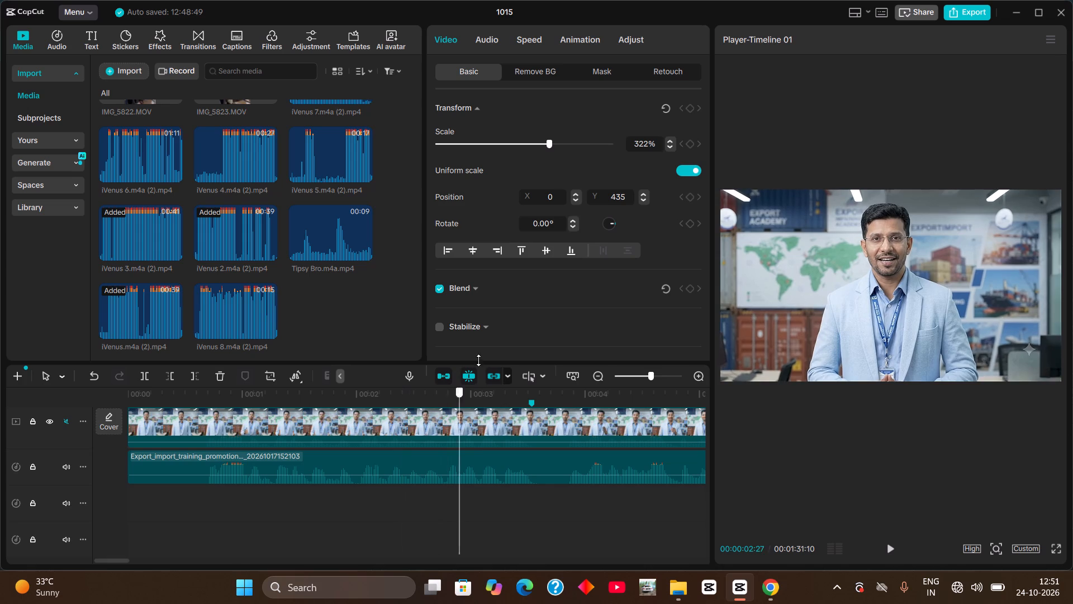
pyautogui.moveTo(478, 360); pyautogui.dragTo(673, 351)
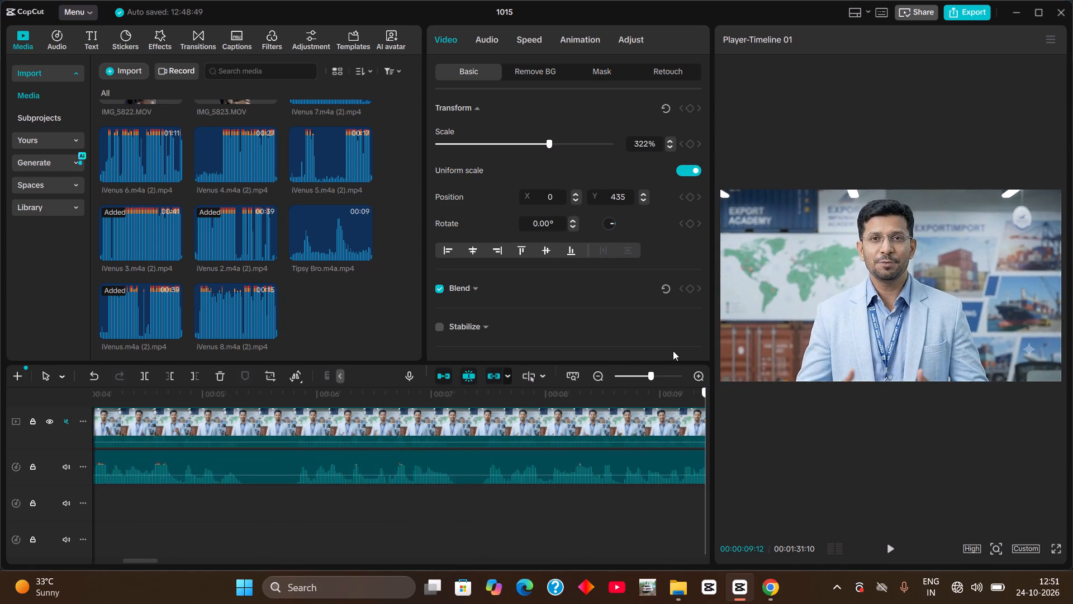
pyautogui.moveTo(673, 351); pyautogui.dragTo(633, 361)
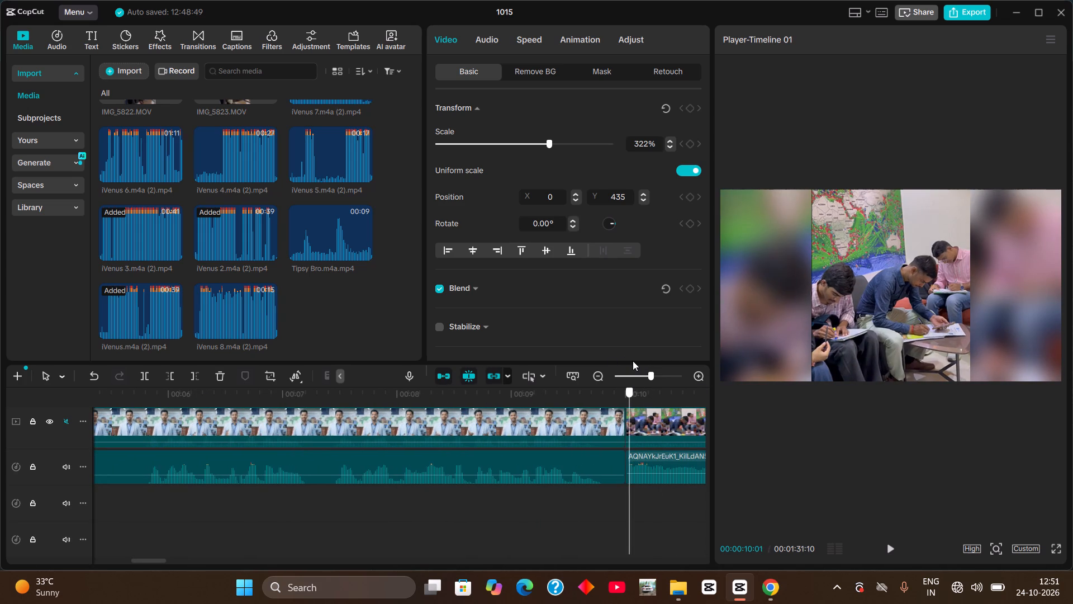
pyautogui.moveTo(633, 361); pyautogui.dragTo(627, 364)
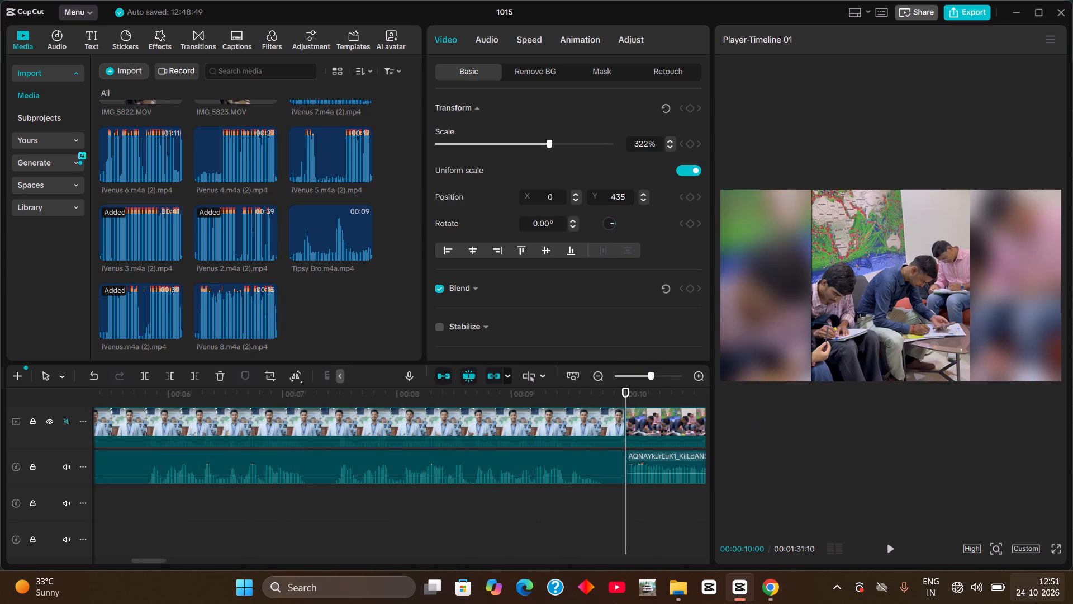
# Raise the computer's system sound volume in the Windows quick settings.
pyautogui.click(977, 592)
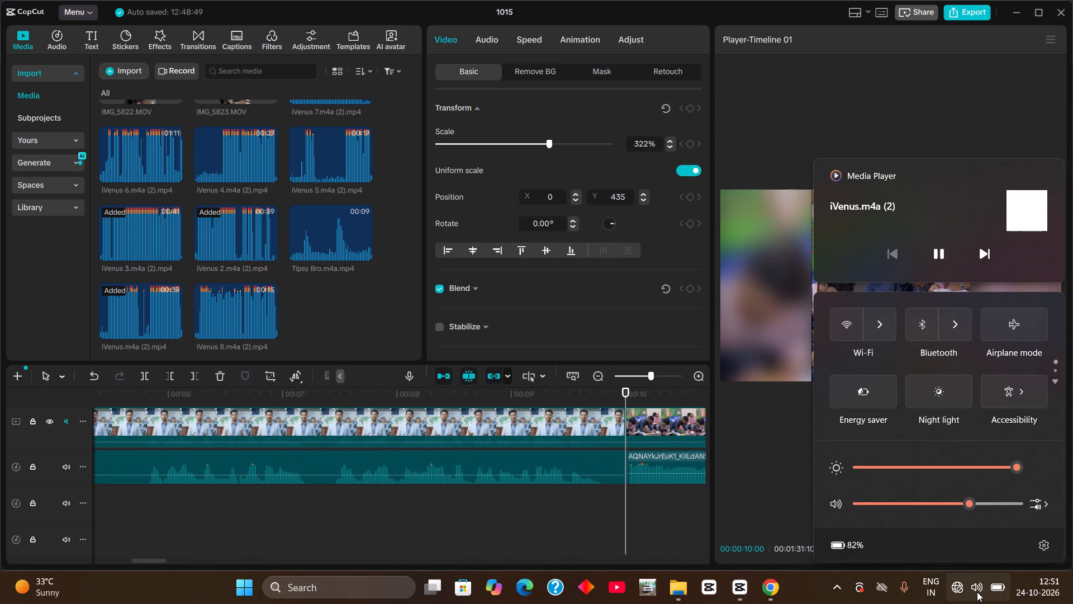
pyautogui.click(996, 503)
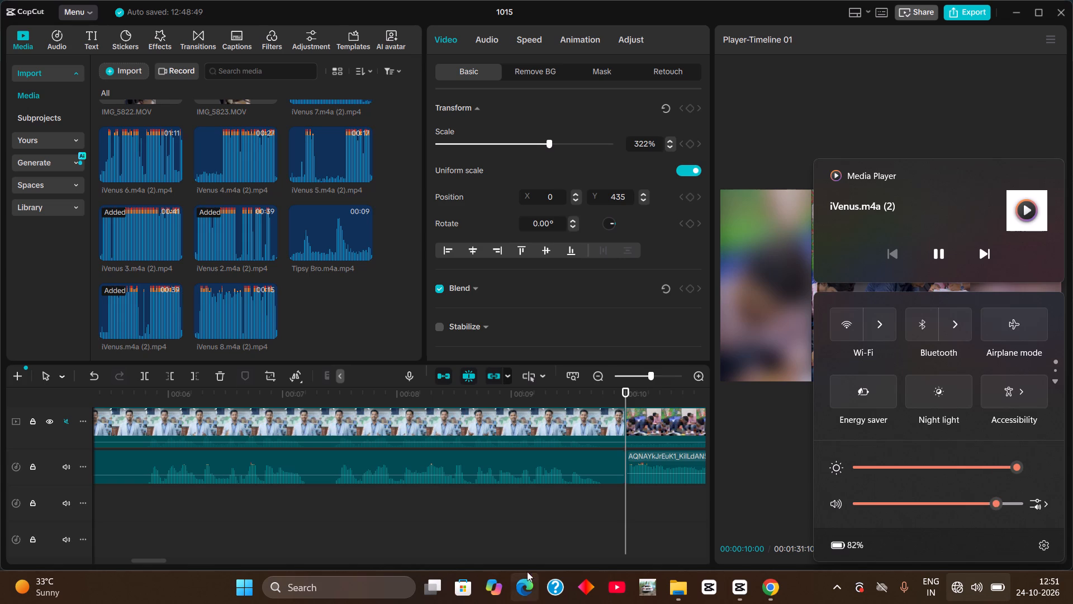
# Play the video from 00:00:09:24 to review the classroom footage with its background music.
pyautogui.click(602, 504)
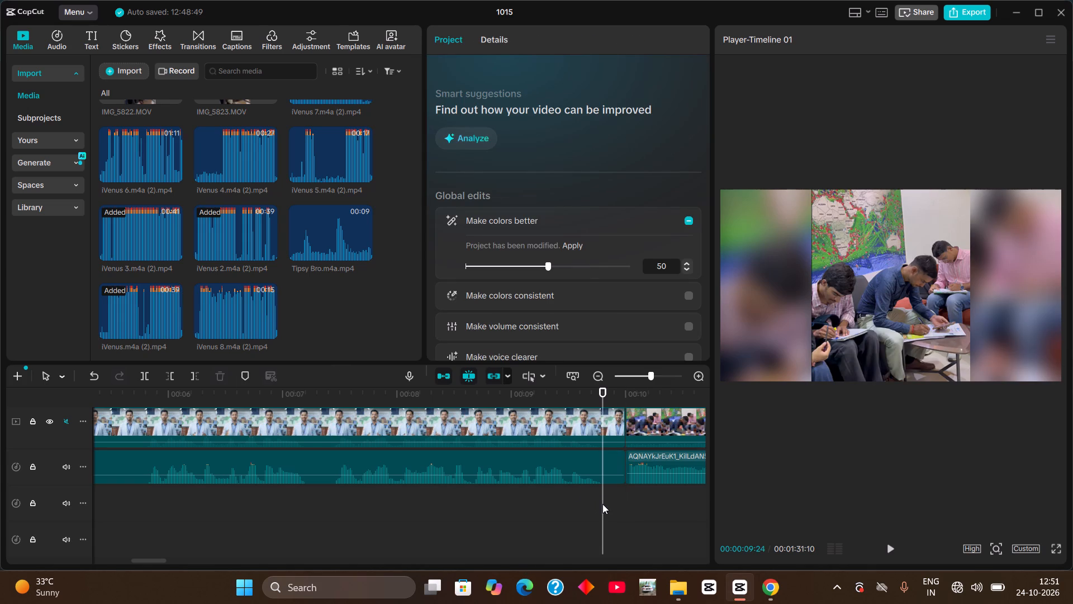
pyautogui.press('space')
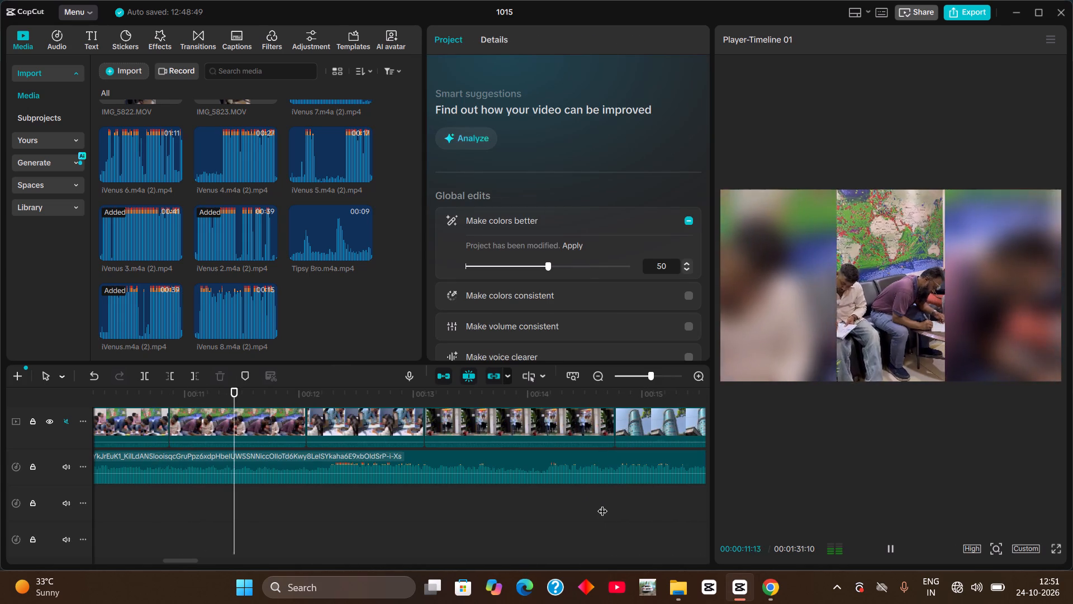
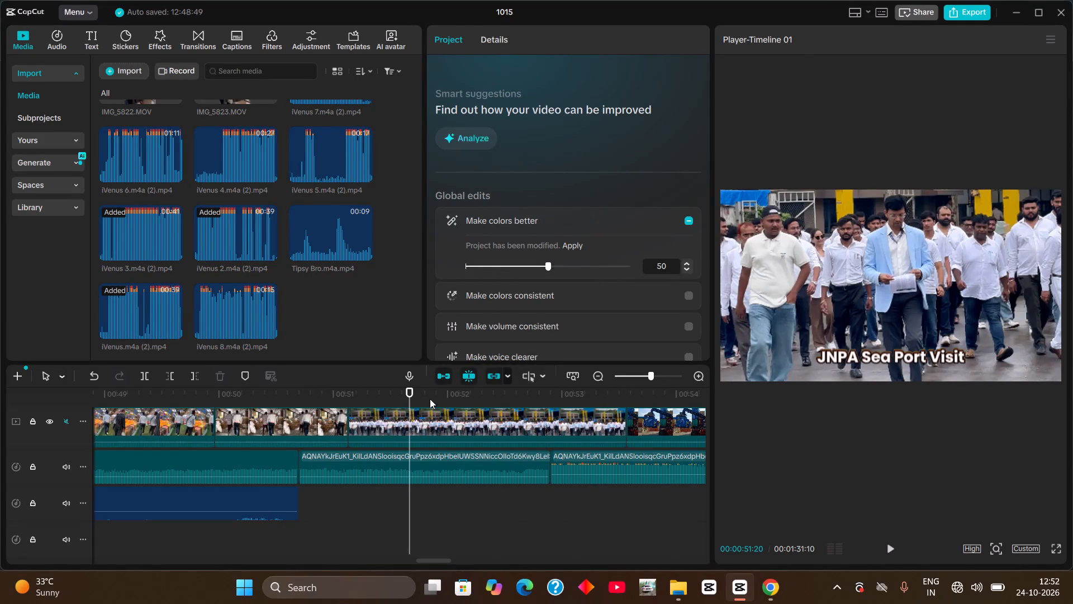
# Play the video from 00:00:48:14 at the APMC Masala Market footage through to the Live Shipment Planing clip at about 00:01:02:15.
pyautogui.moveTo(406, 389); pyautogui.dragTo(295, 374)
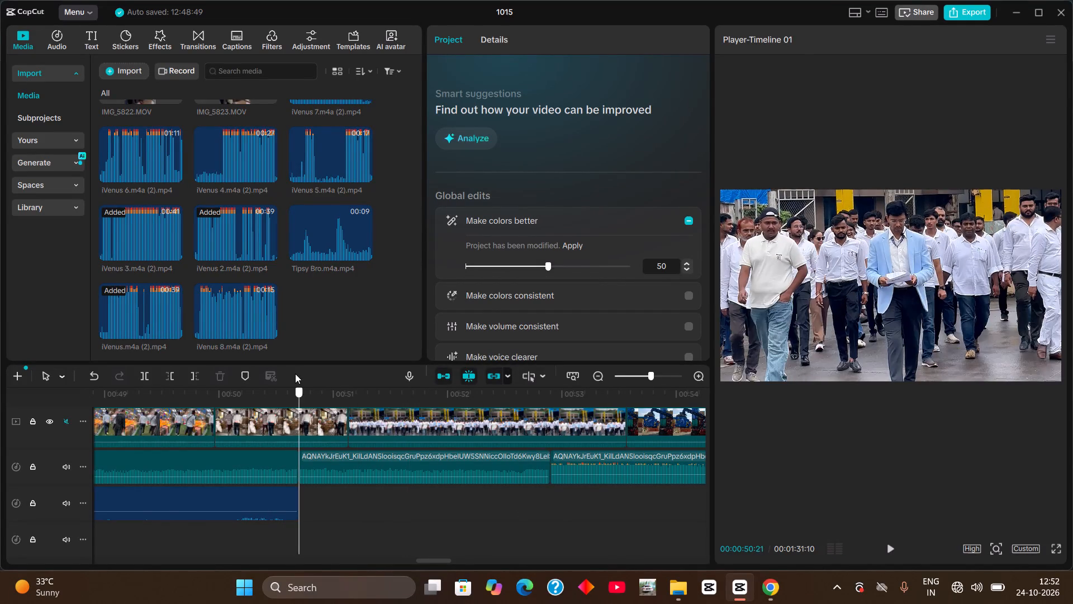
pyautogui.moveTo(295, 374); pyautogui.dragTo(135, 372)
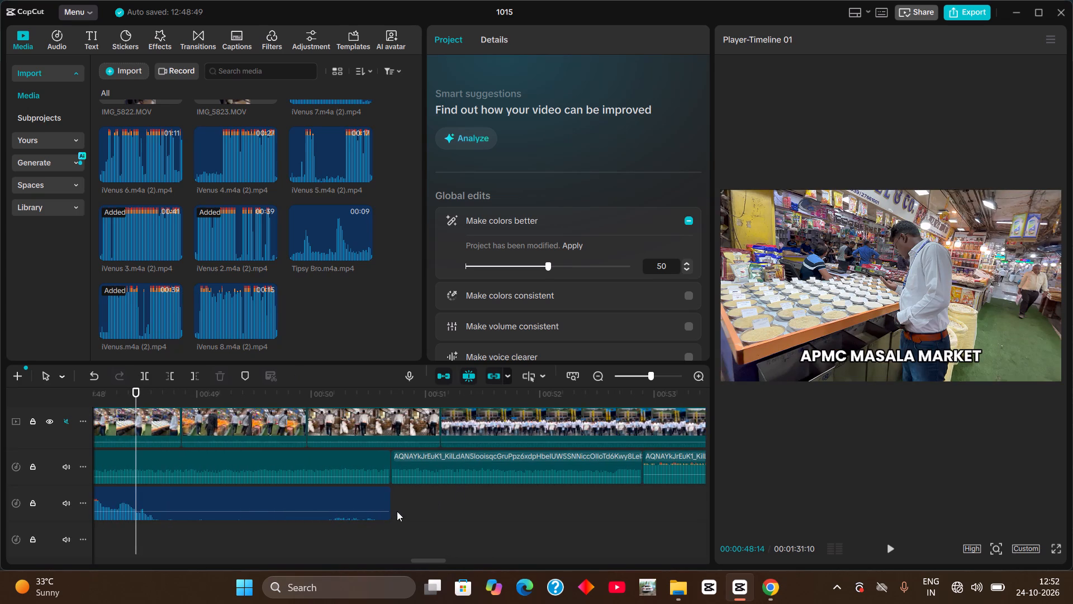
pyautogui.press('space')
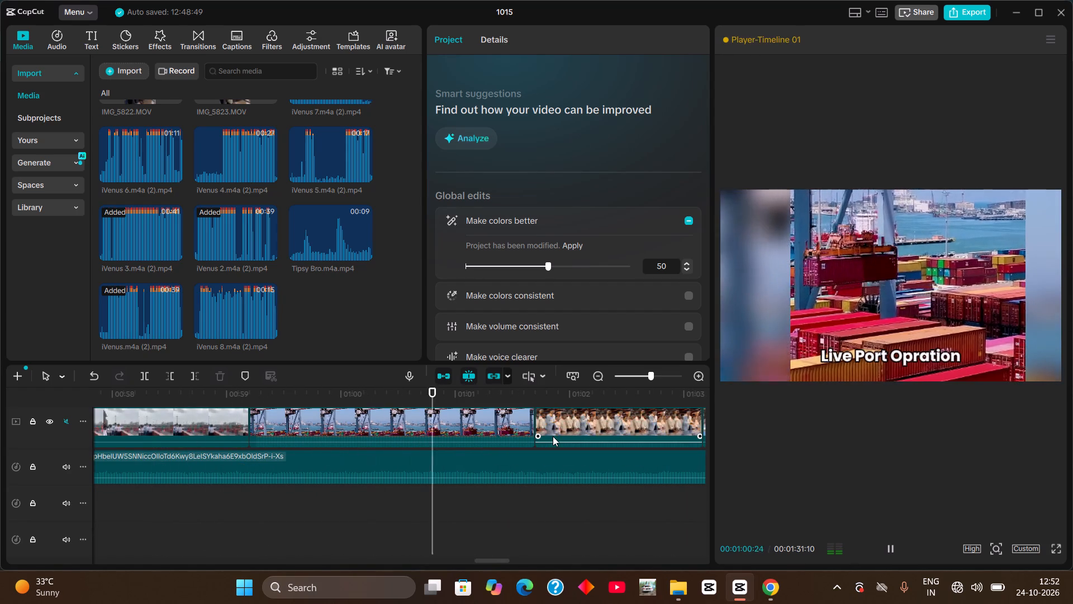
pyautogui.press('space')
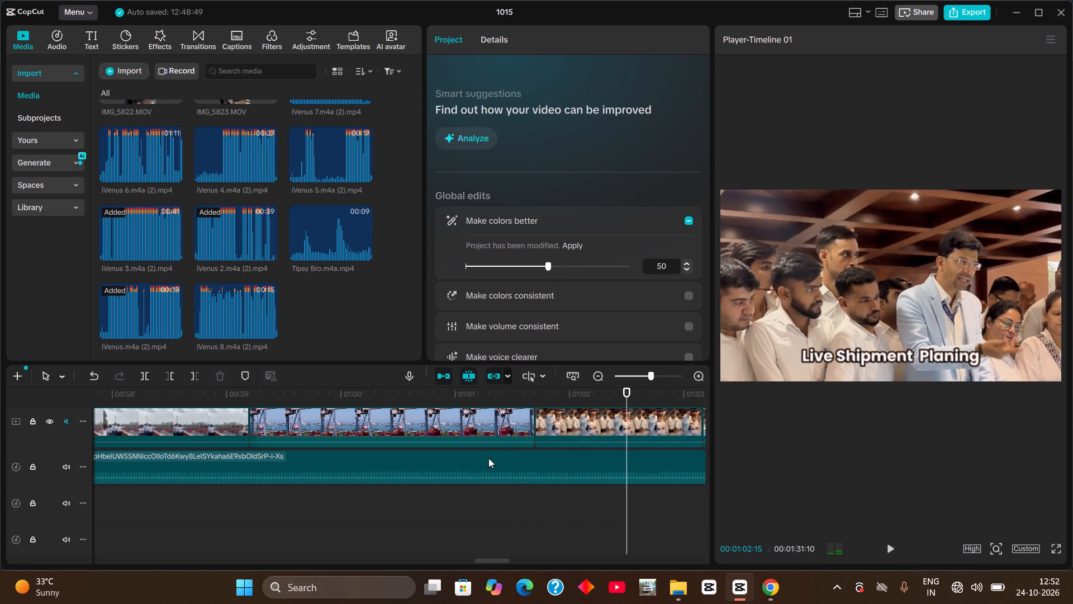
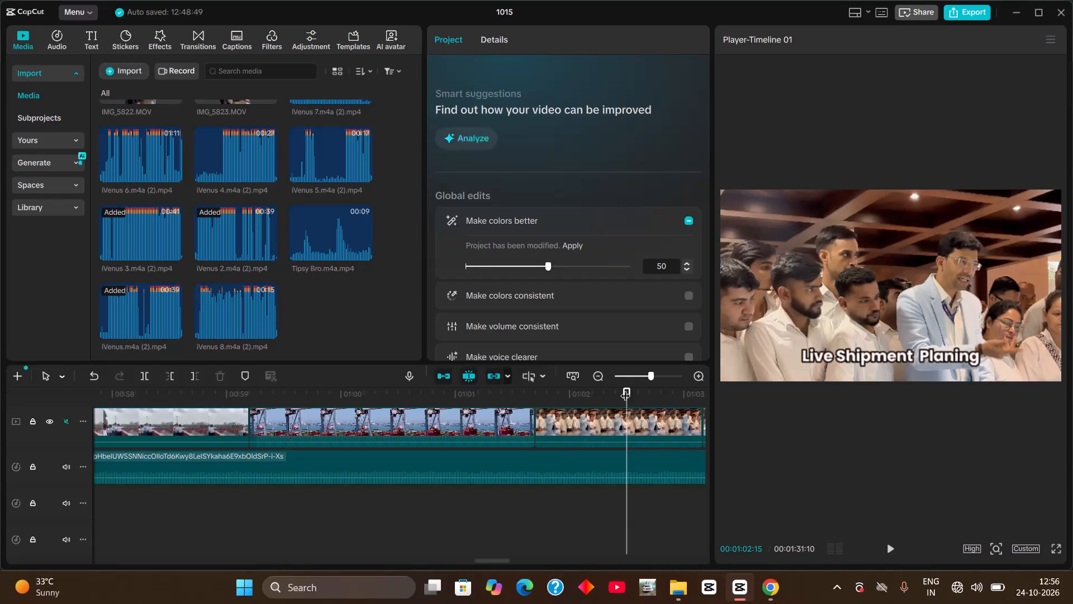
# Scrub back from the Live Shipment Planing clip through the port and market footage, and play the JNPA Sea Port Visit section from 00:00:51:04.
pyautogui.moveTo(624, 389); pyautogui.dragTo(243, 419)
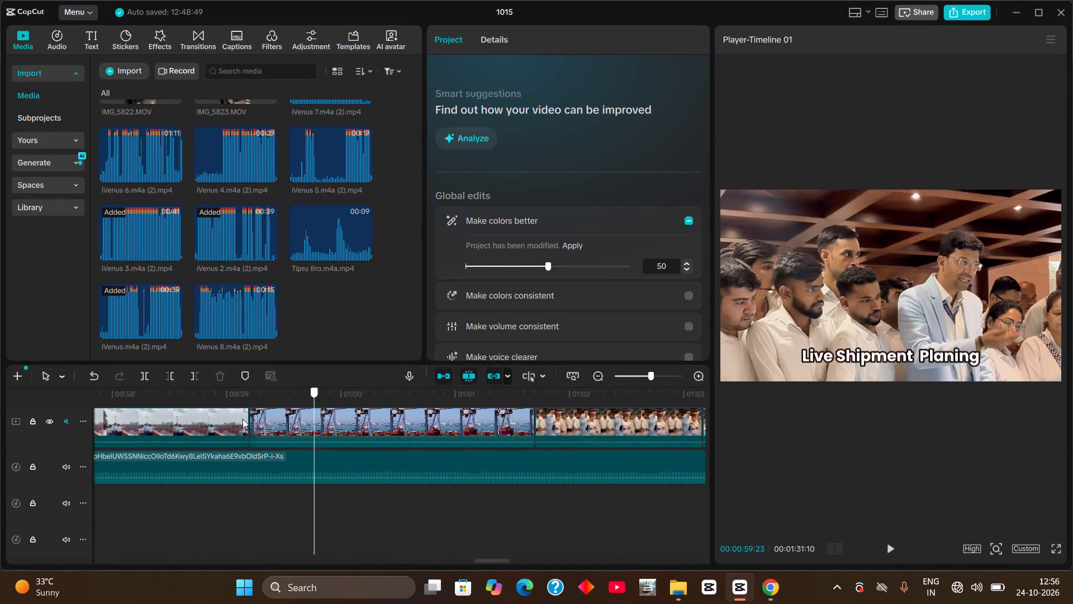
pyautogui.moveTo(243, 419); pyautogui.dragTo(211, 431)
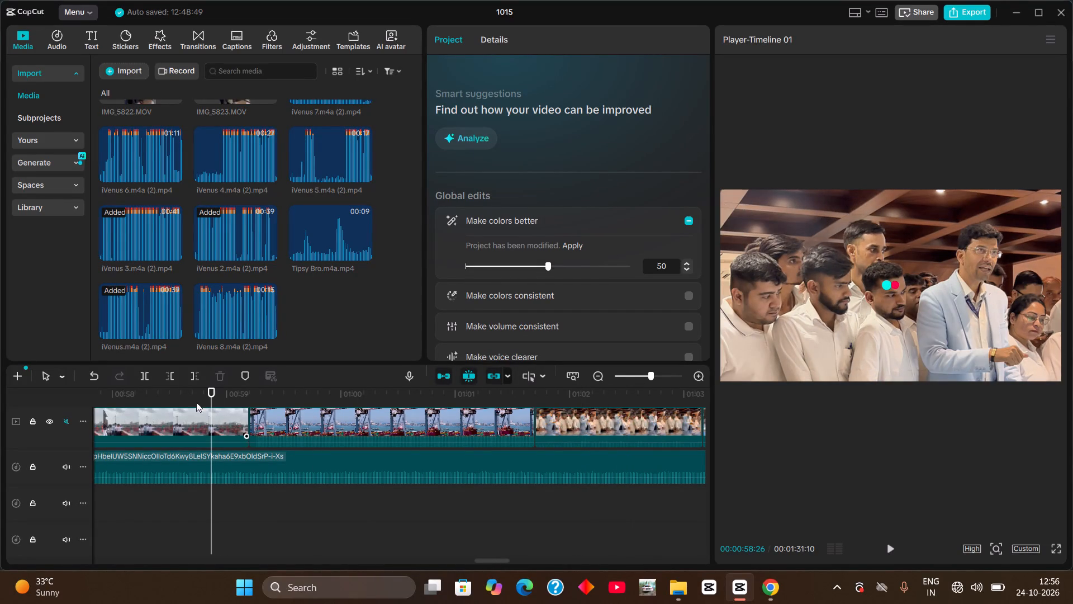
pyautogui.moveTo(210, 390); pyautogui.dragTo(117, 400)
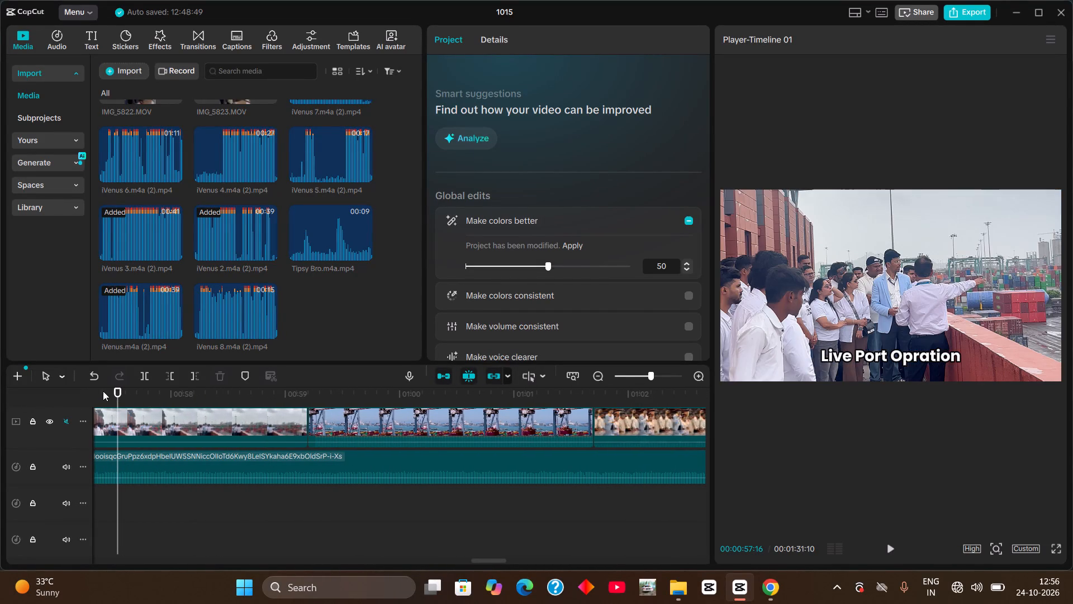
pyautogui.moveTo(106, 393); pyautogui.dragTo(135, 376)
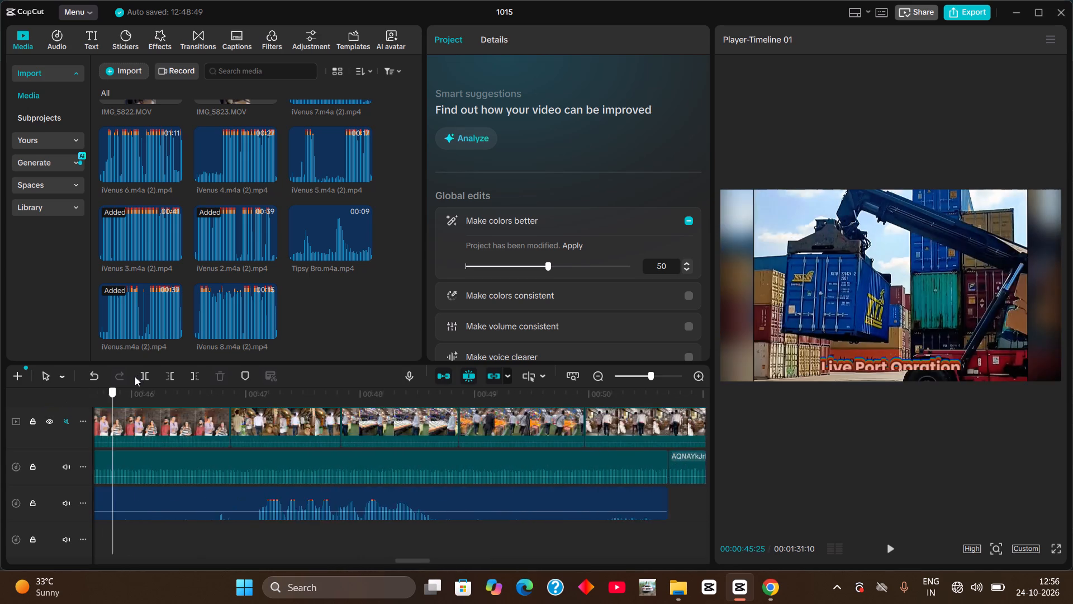
pyautogui.moveTo(135, 376); pyautogui.dragTo(348, 286)
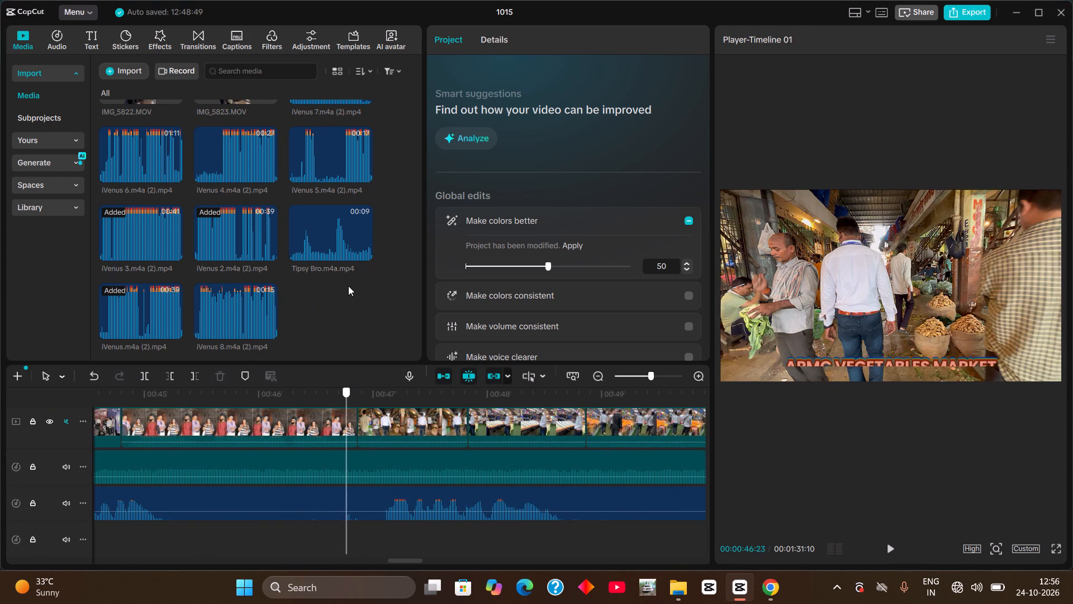
pyautogui.moveTo(348, 286); pyautogui.dragTo(357, 282)
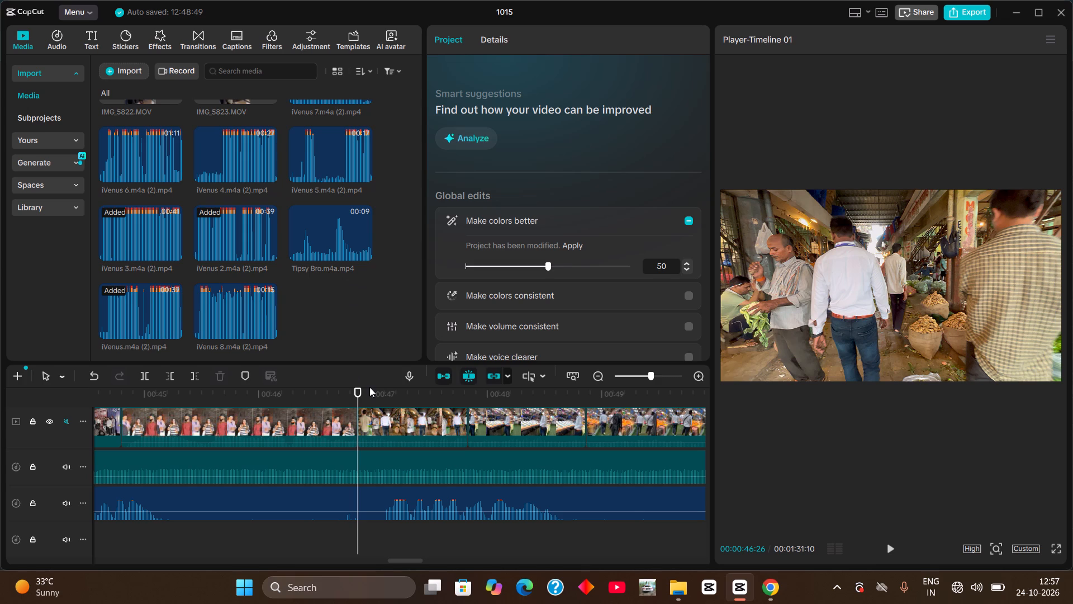
pyautogui.moveTo(369, 387); pyautogui.dragTo(738, 375)
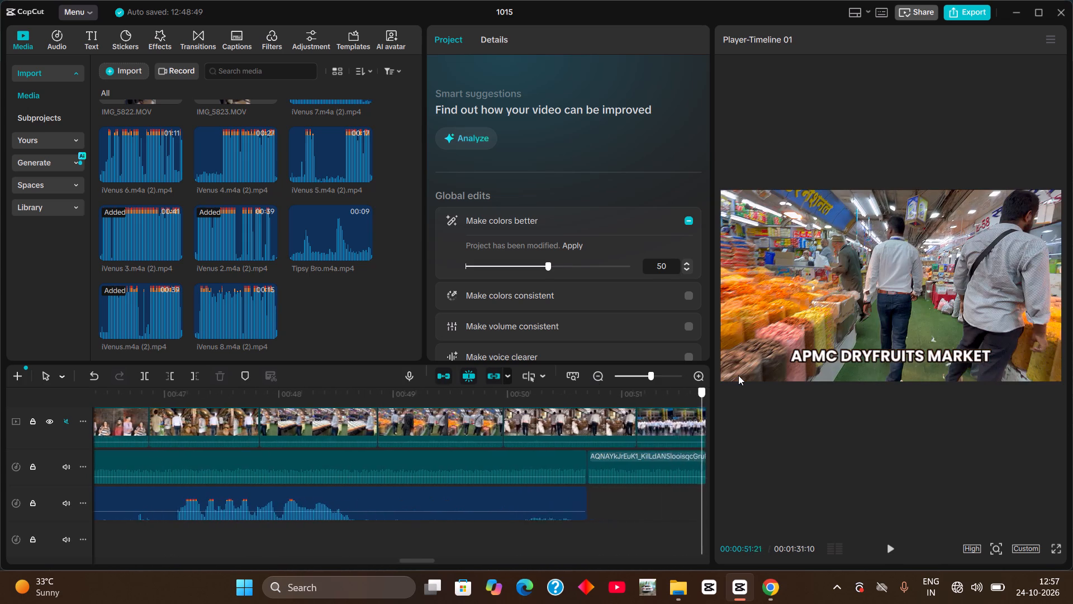
pyautogui.moveTo(738, 375); pyautogui.dragTo(341, 458)
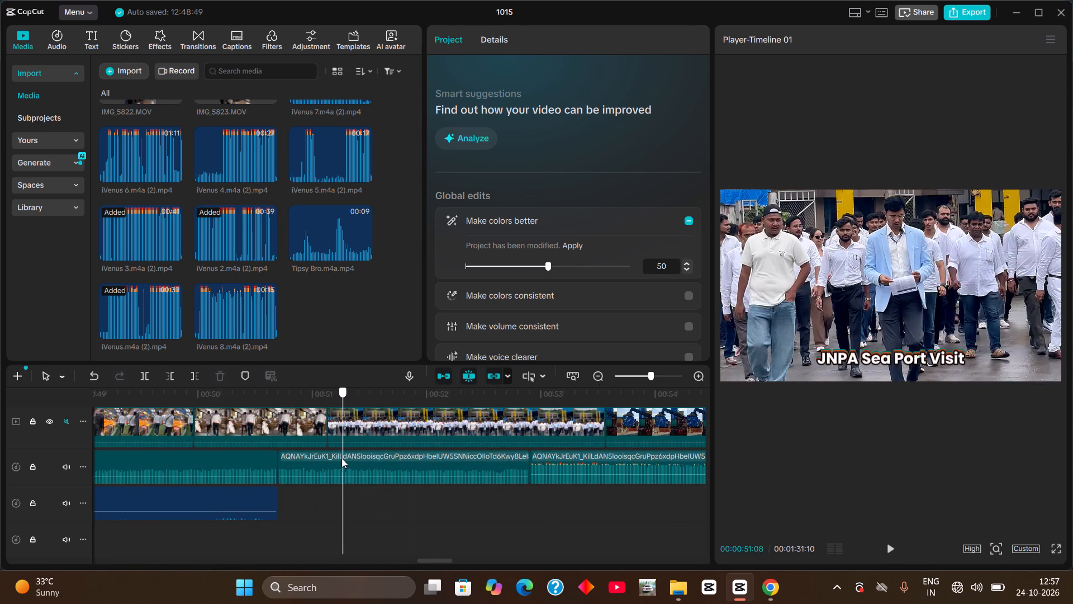
pyautogui.moveTo(341, 458); pyautogui.dragTo(329, 466)
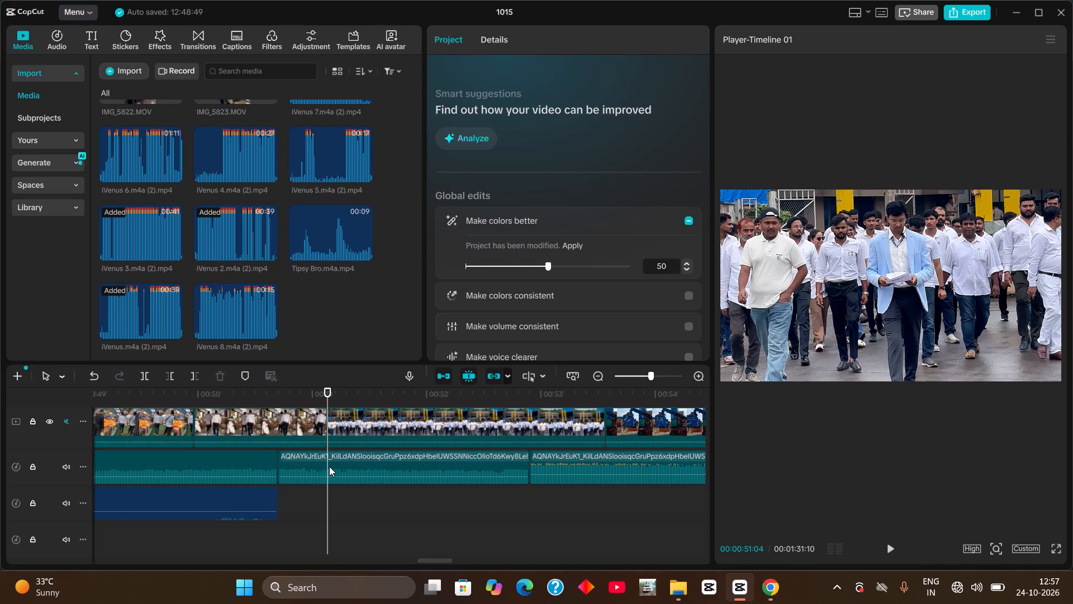
pyautogui.press('space')
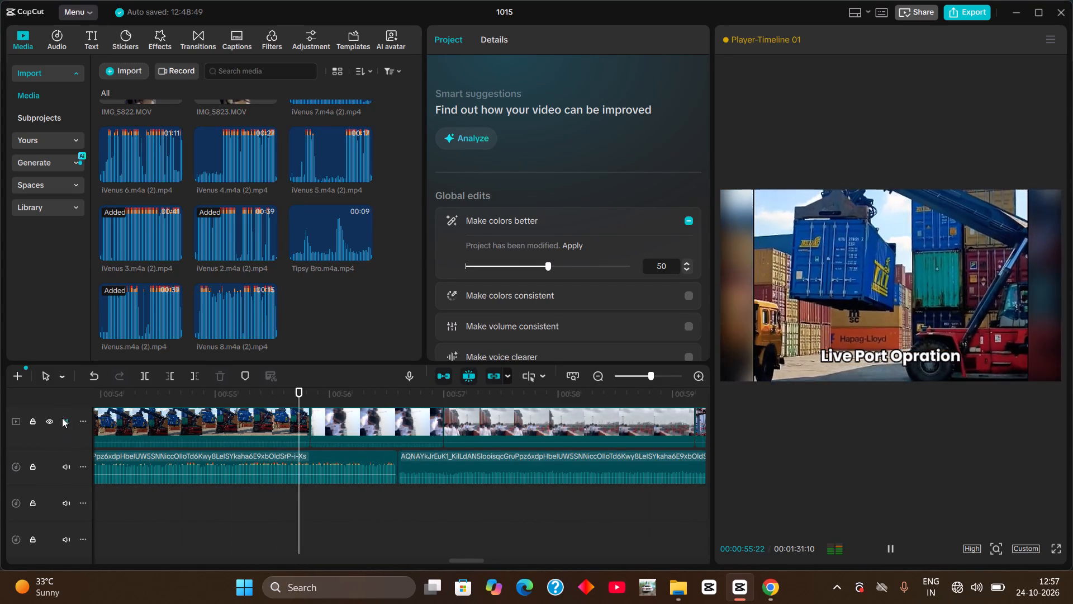
# Replay the market footage from 00:00:46:22 to about 00:00:51:03, and return the playhead to the vegetables market clip's start at 00:00:46:26.
pyautogui.moveTo(99, 394); pyautogui.dragTo(39, 420)
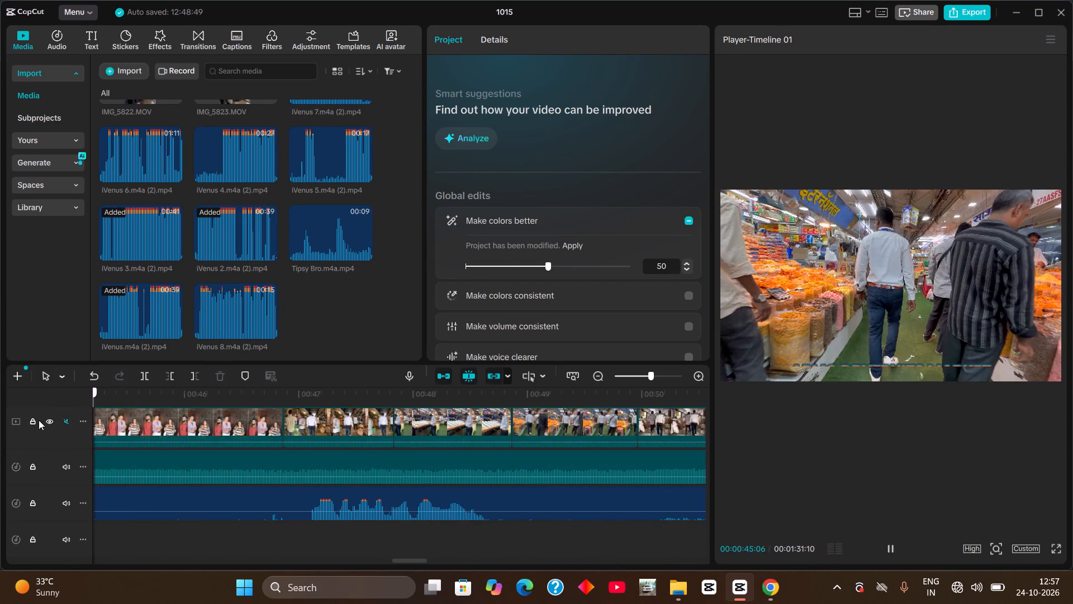
pyautogui.moveTo(39, 420); pyautogui.dragTo(538, 315)
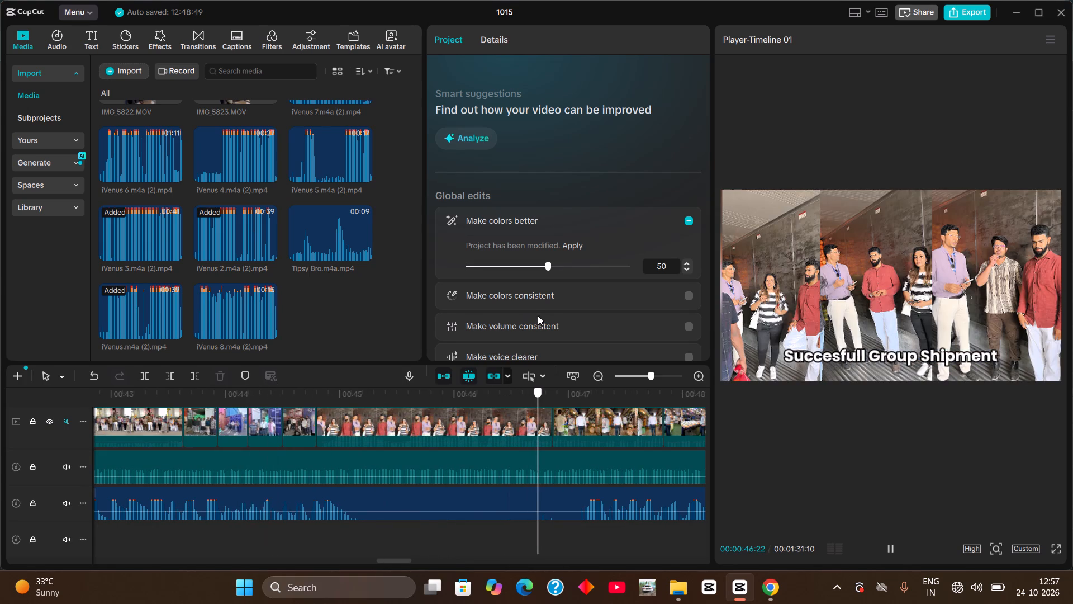
pyautogui.press('space')
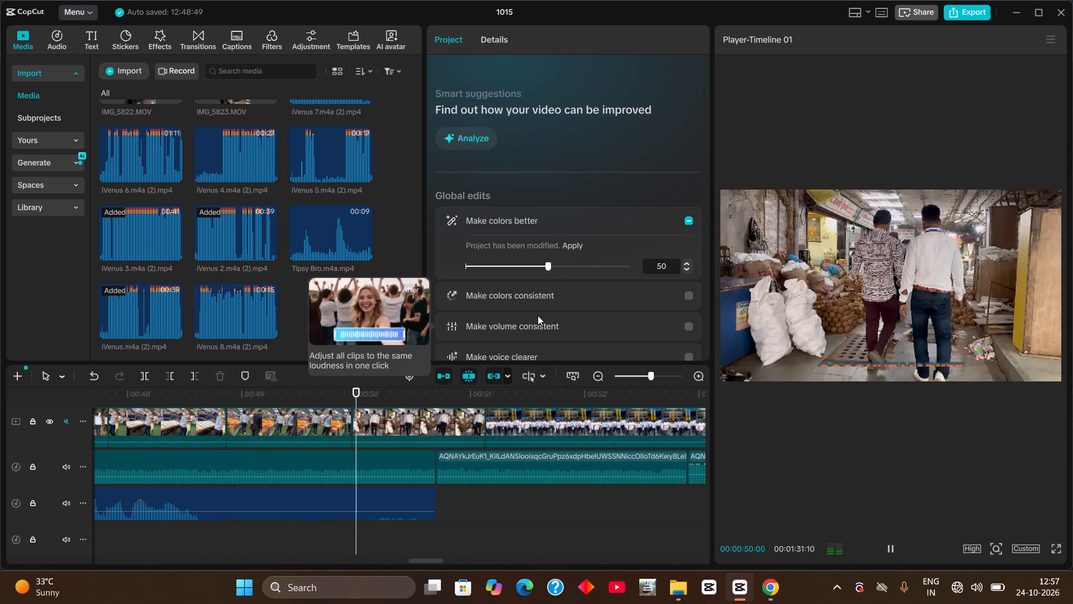
pyautogui.press('space')
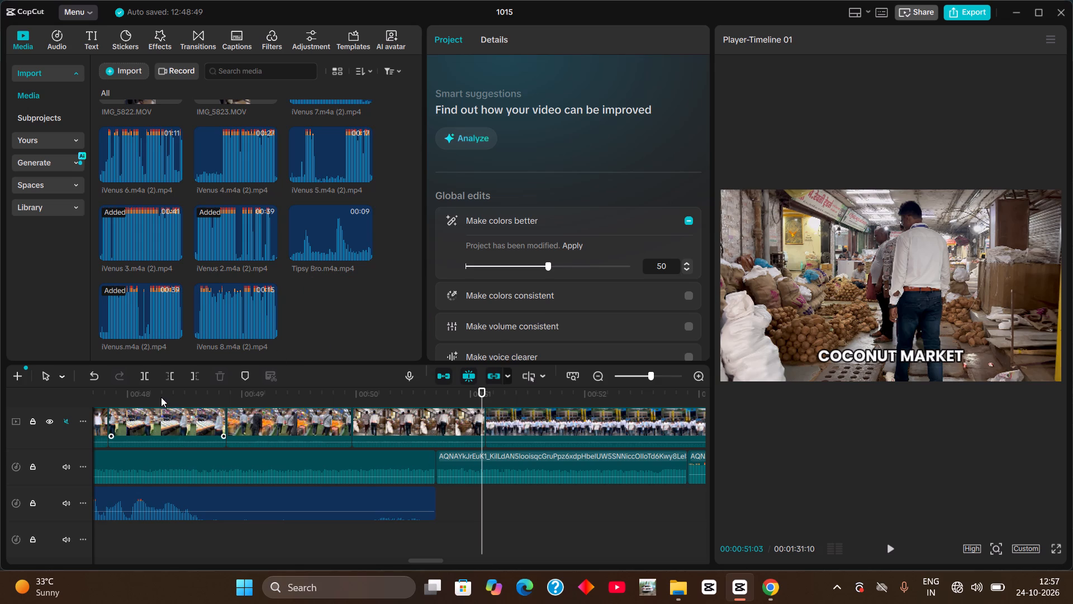
pyautogui.moveTo(161, 397); pyautogui.dragTo(224, 400)
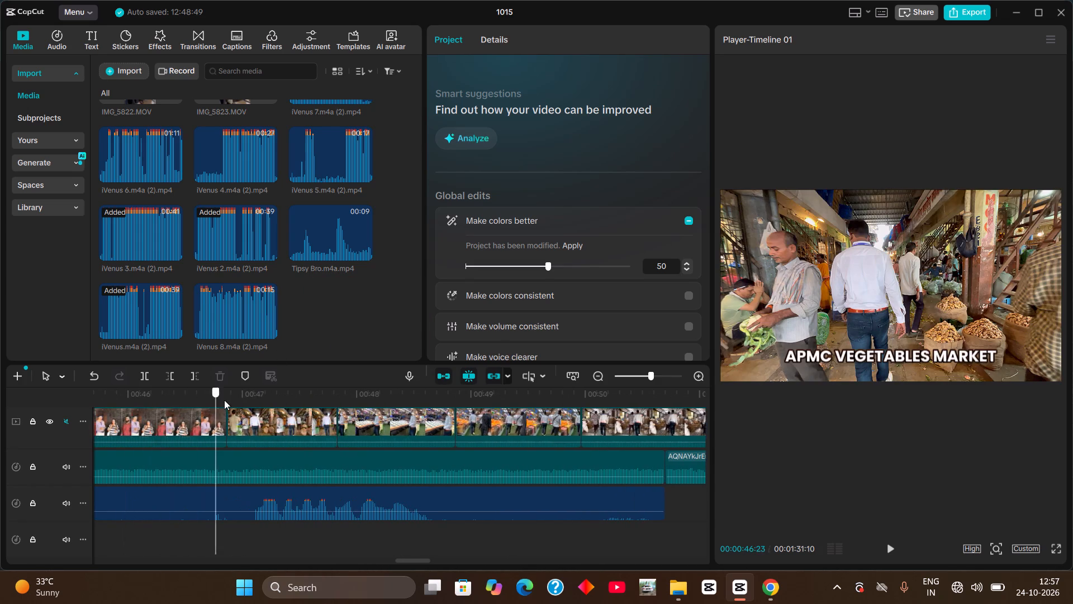
pyautogui.moveTo(224, 400); pyautogui.dragTo(225, 407)
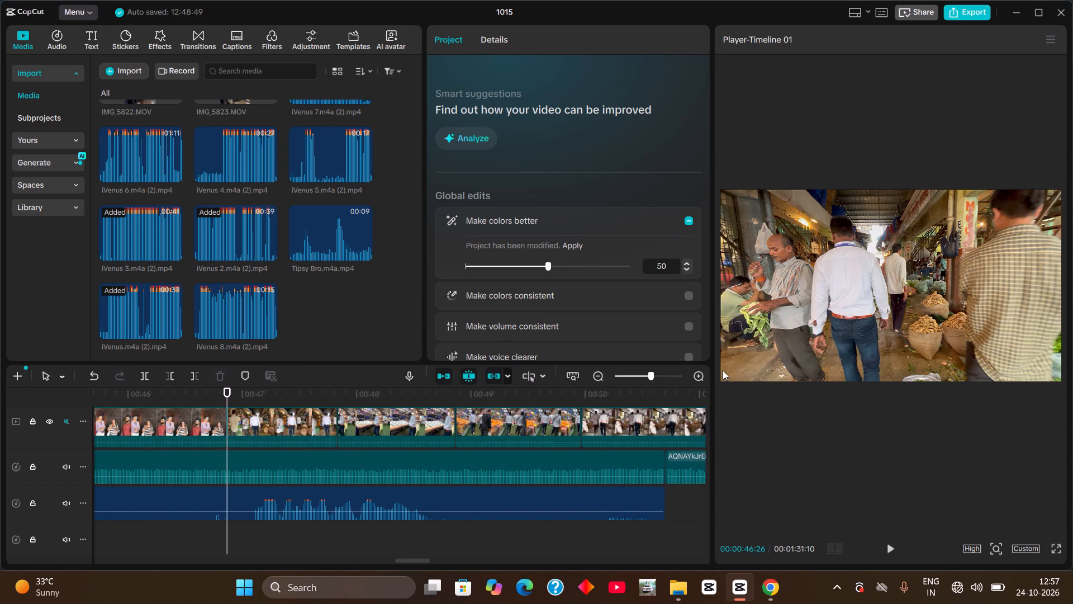
# Lower the computer's speaker volume to near its minimum.
pyautogui.click(981, 588)
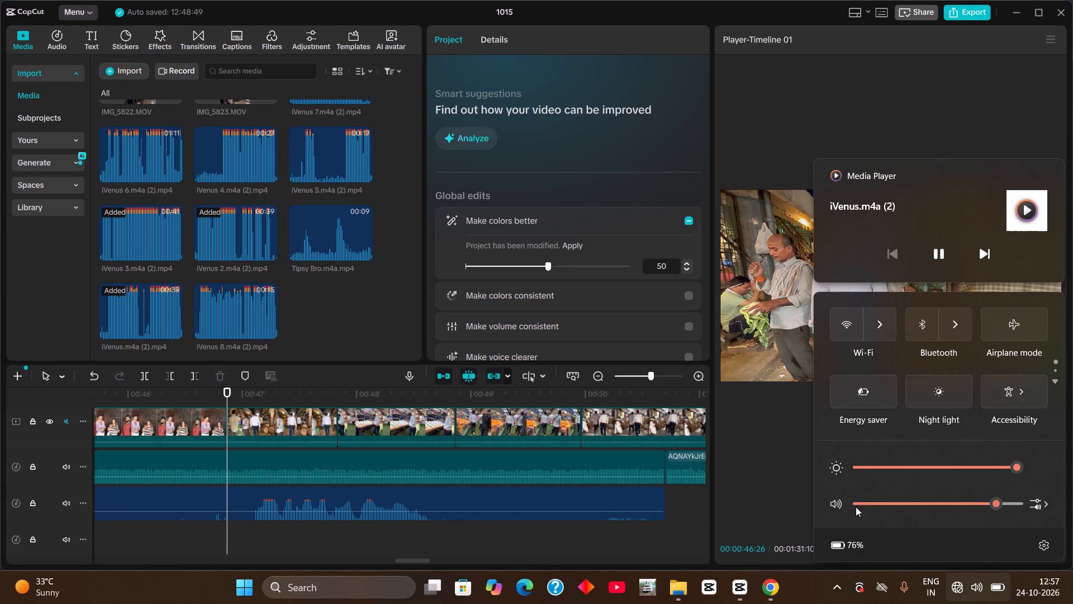
pyautogui.click(865, 505)
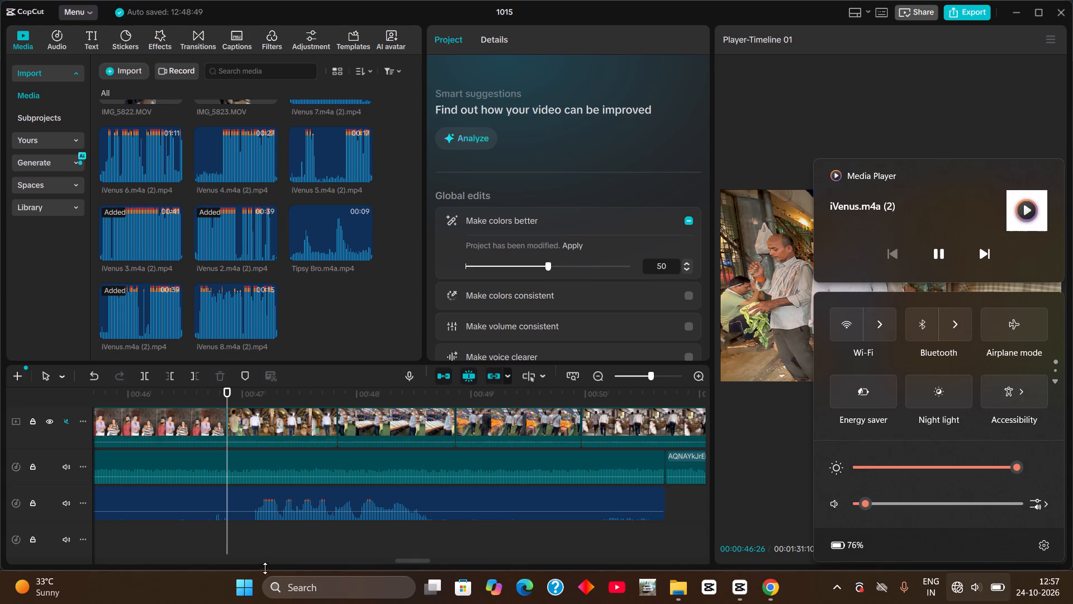
# Play from 00:00:46:26 in short bursts, pausing within the successive market clips, through to the start of the JNPA Sea Port Visit clip.
pyautogui.click(215, 385)
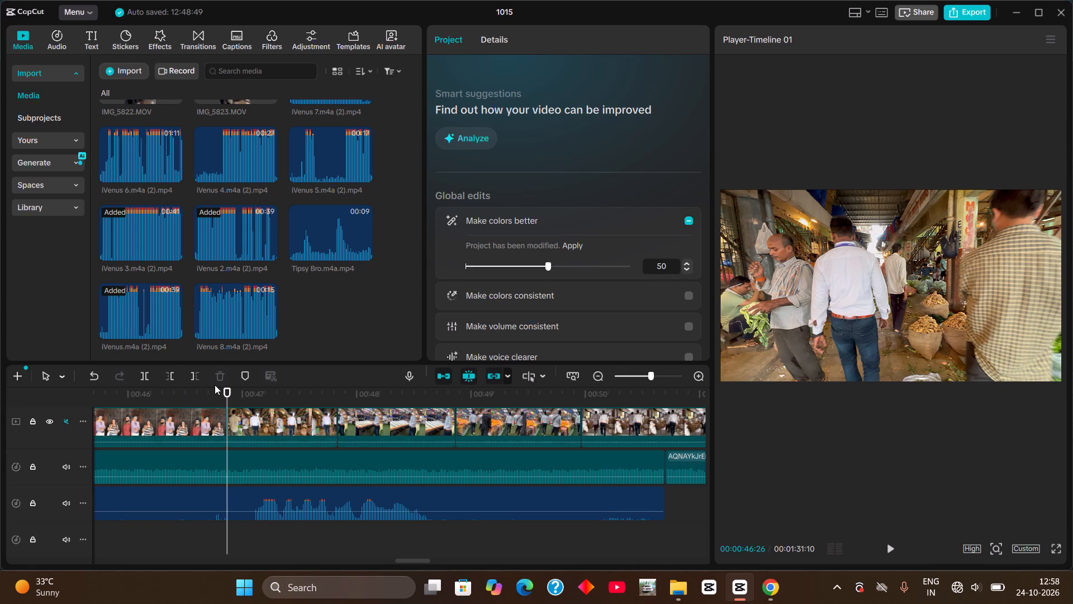
pyautogui.press('space')
pyautogui.press('space')
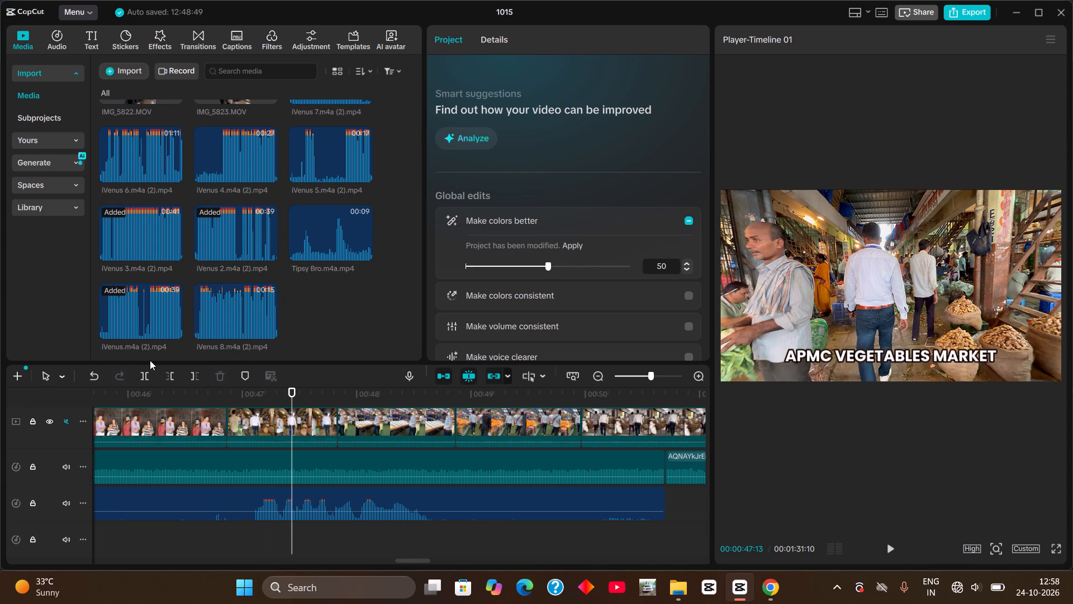
pyautogui.press('space')
pyautogui.press('space')
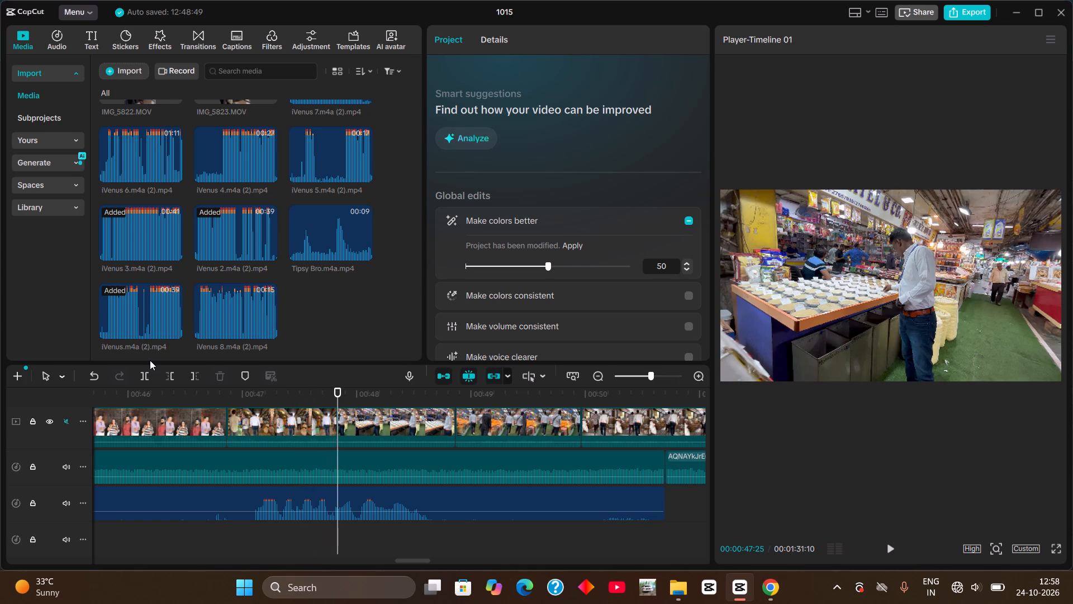
pyautogui.press('space')
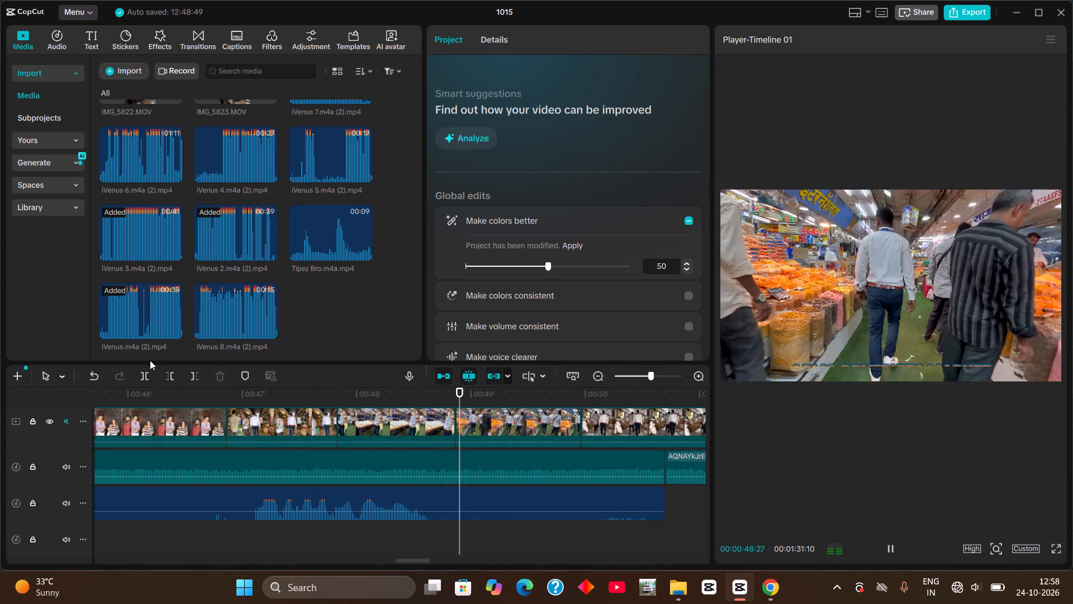
pyautogui.press('space')
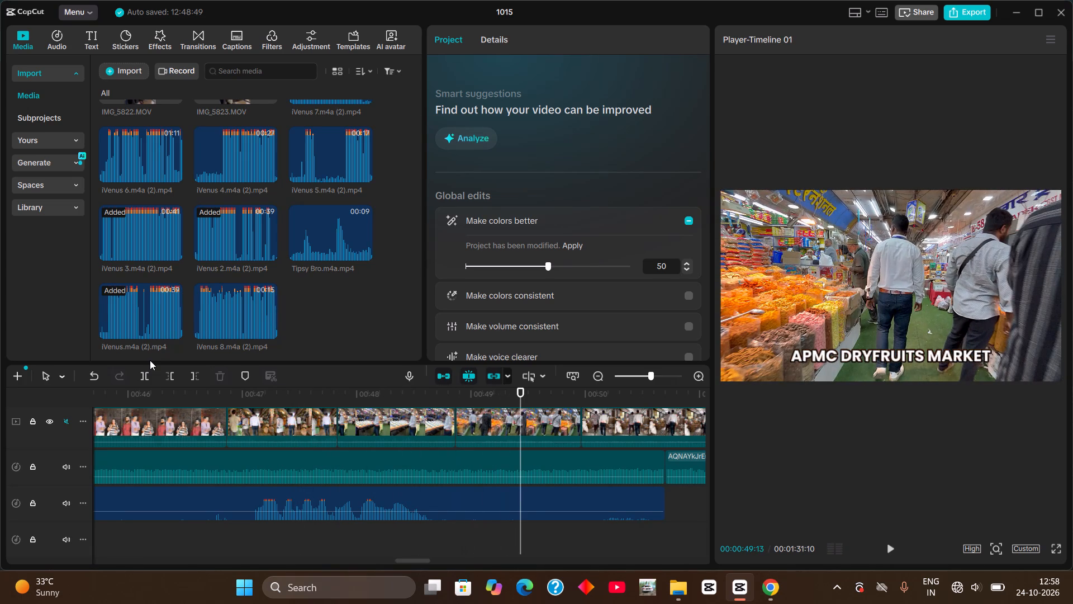
pyautogui.press('space')
pyautogui.press('space')
pyautogui.press('space')
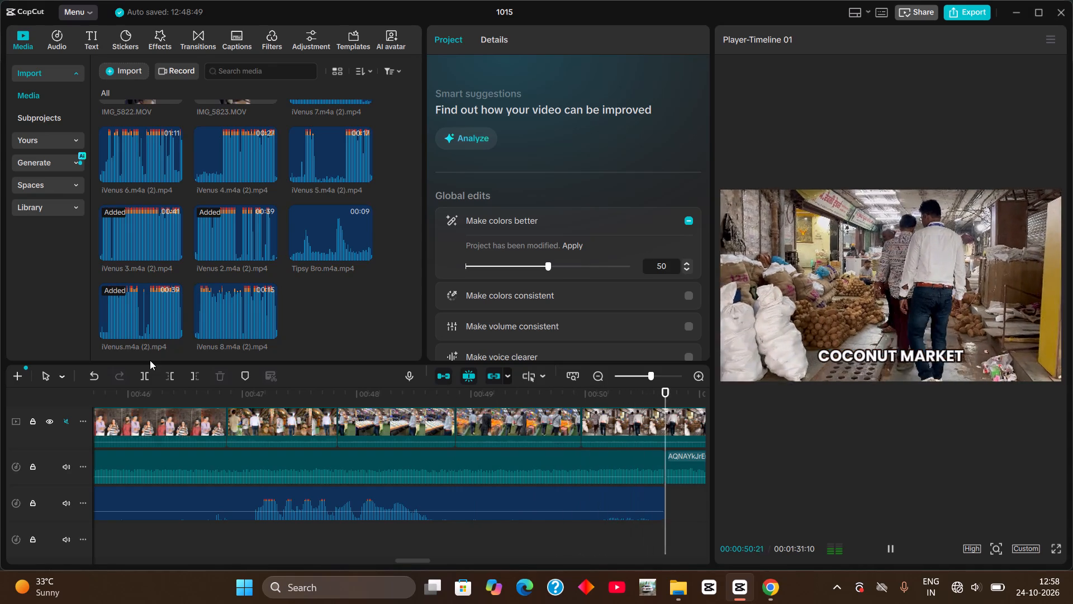
pyautogui.press('space')
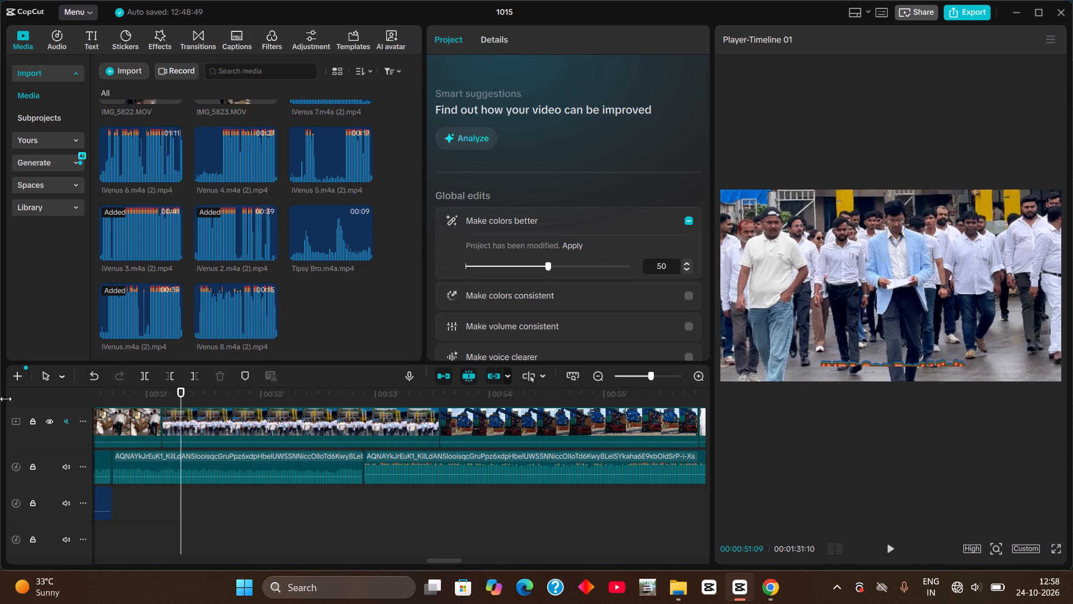
# Go back to 00:00:46:25 and replay the opening of the APMC Vegetables Market clip up to 00:00:47:06.
pyautogui.moveTo(115, 400); pyautogui.dragTo(103, 410)
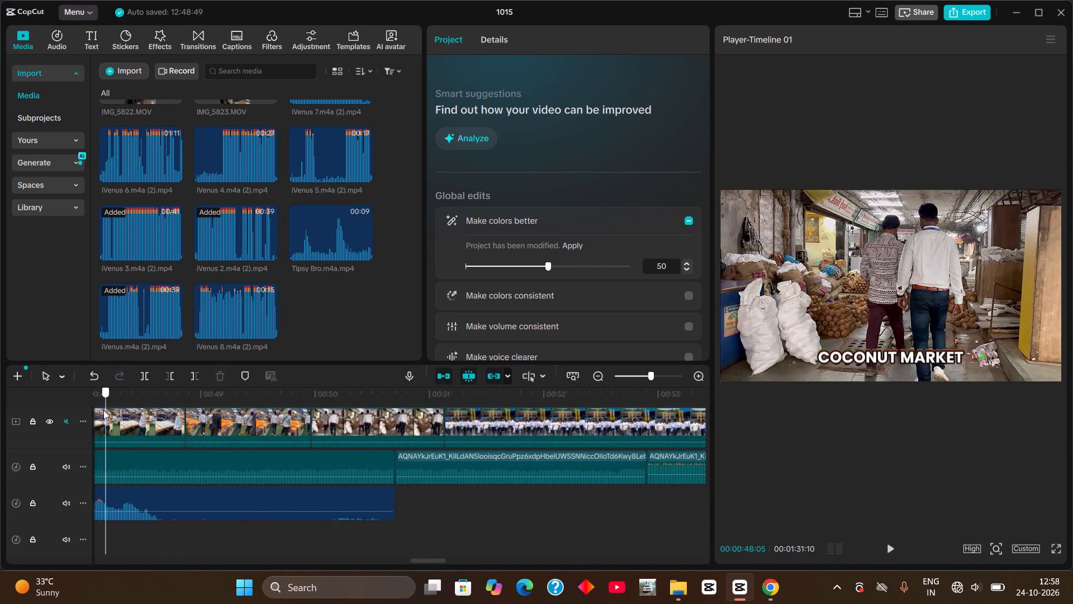
pyautogui.moveTo(103, 410); pyautogui.dragTo(420, 346)
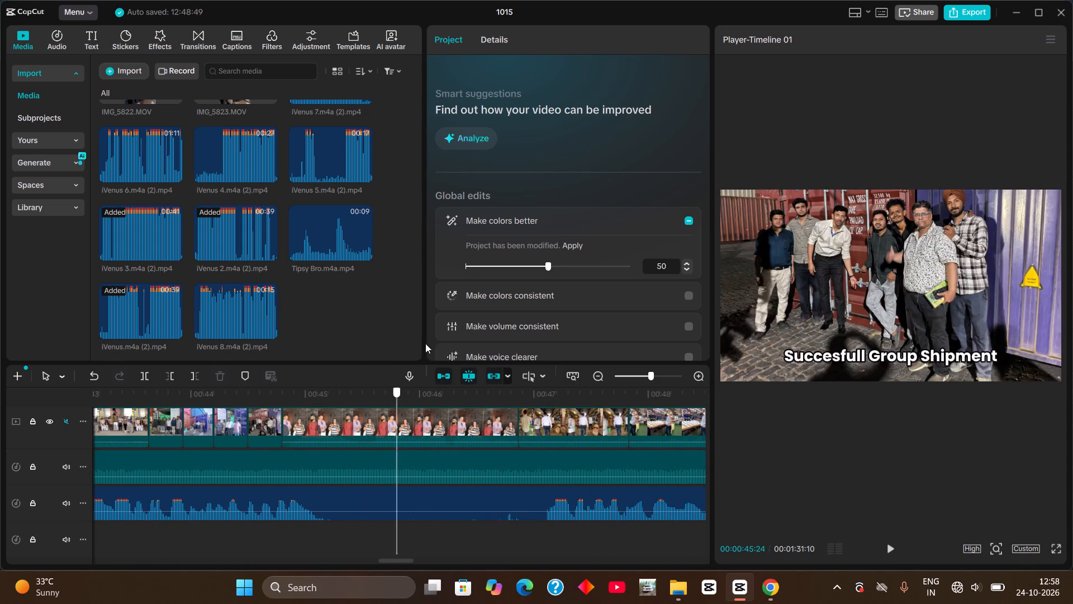
pyautogui.click(514, 401)
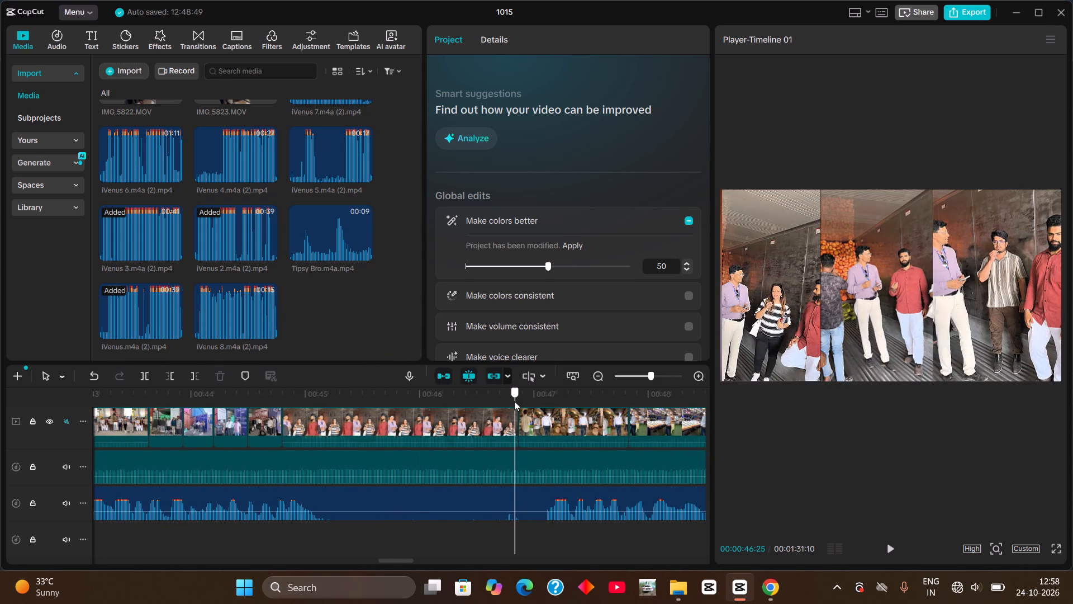
pyautogui.press('space')
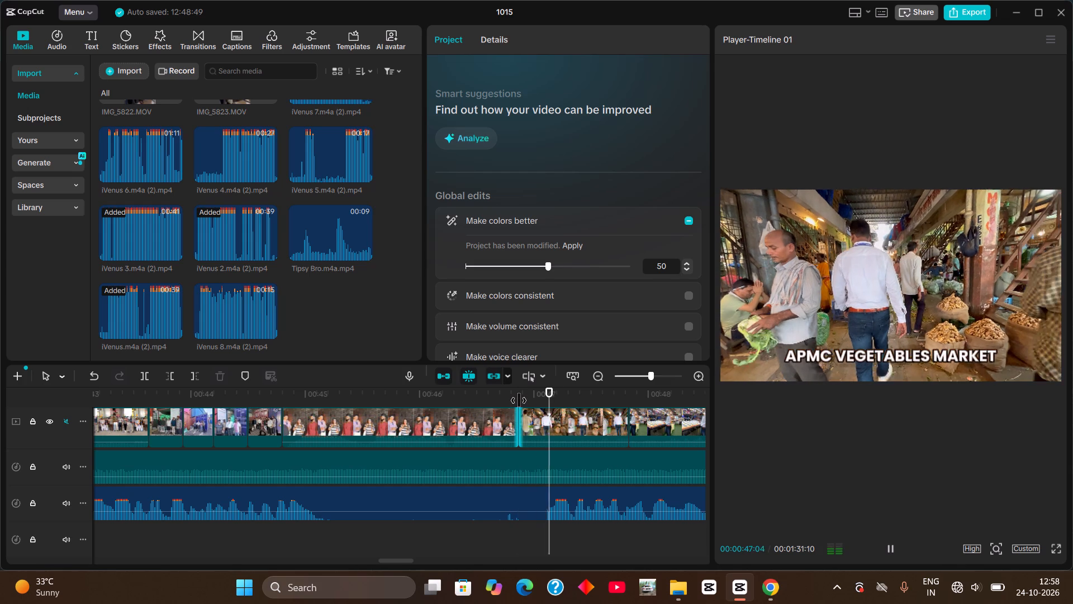
pyautogui.press('space')
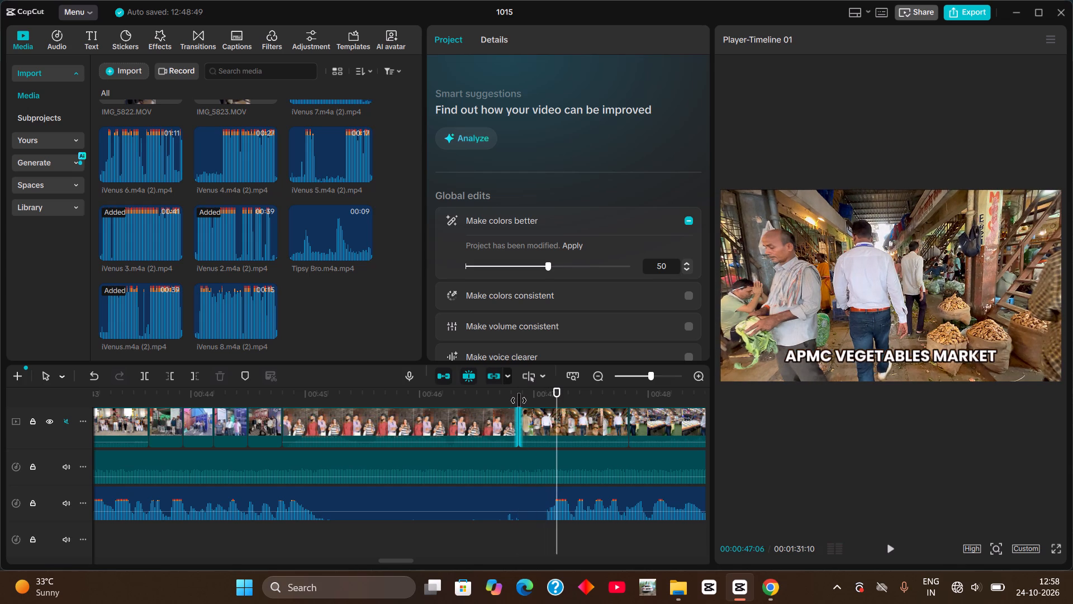
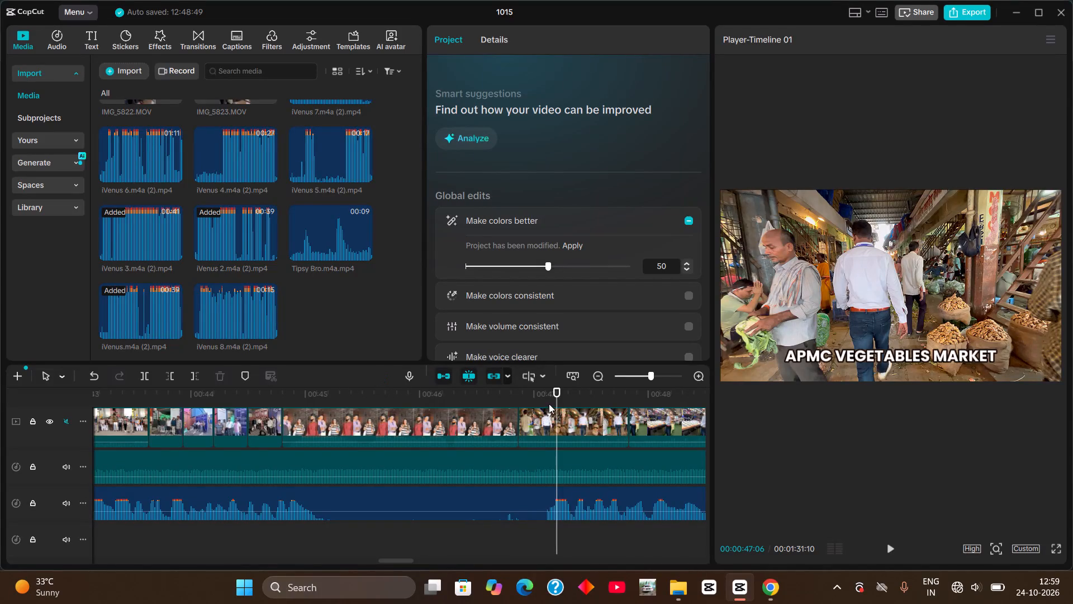
# Replay the end of the group shipment clip from 00:00:46:02 to 00:00:46:25.
pyautogui.moveTo(559, 391); pyautogui.dragTo(426, 389)
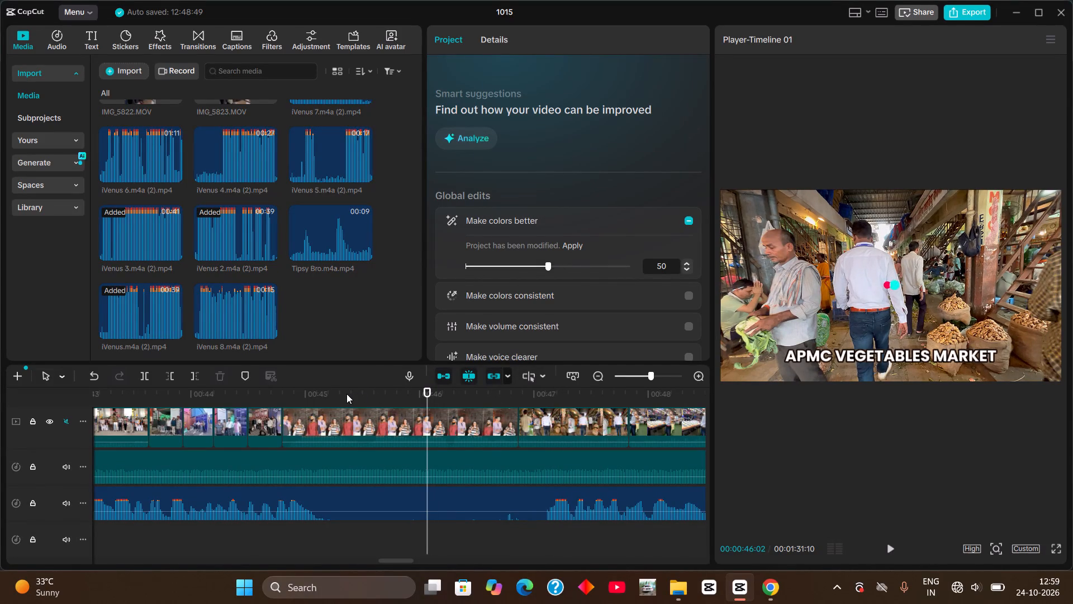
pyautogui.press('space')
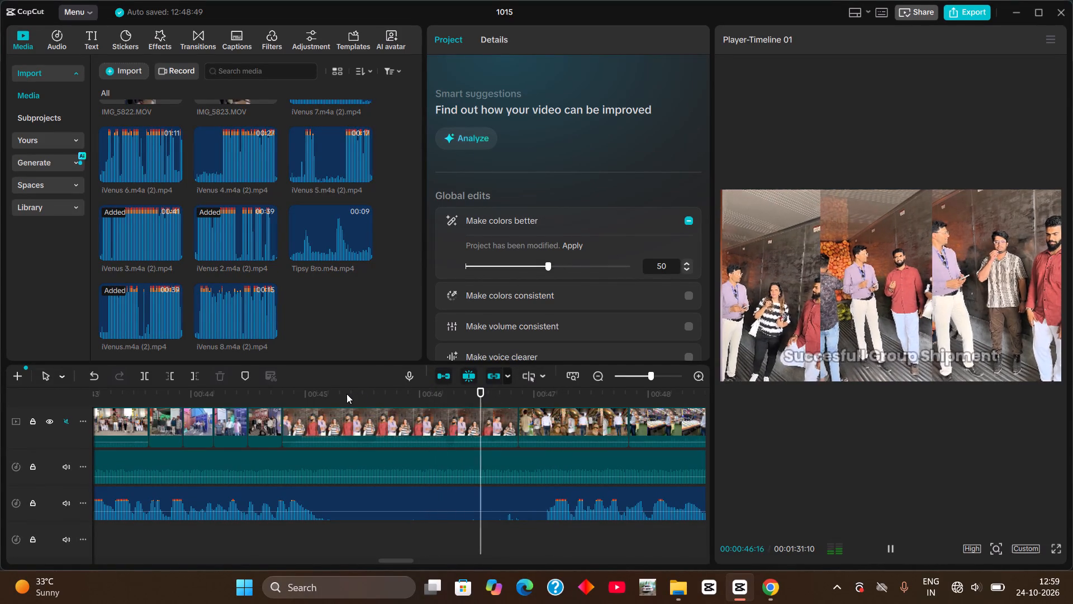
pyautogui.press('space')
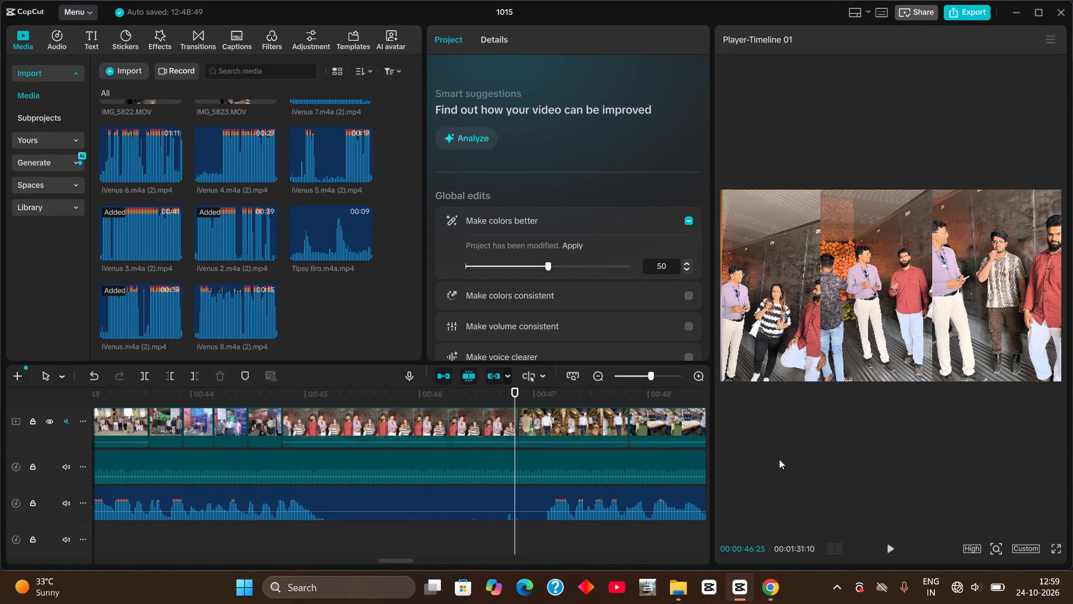
# Raise the computer's speaker volume to near its maximum.
pyautogui.click(971, 587)
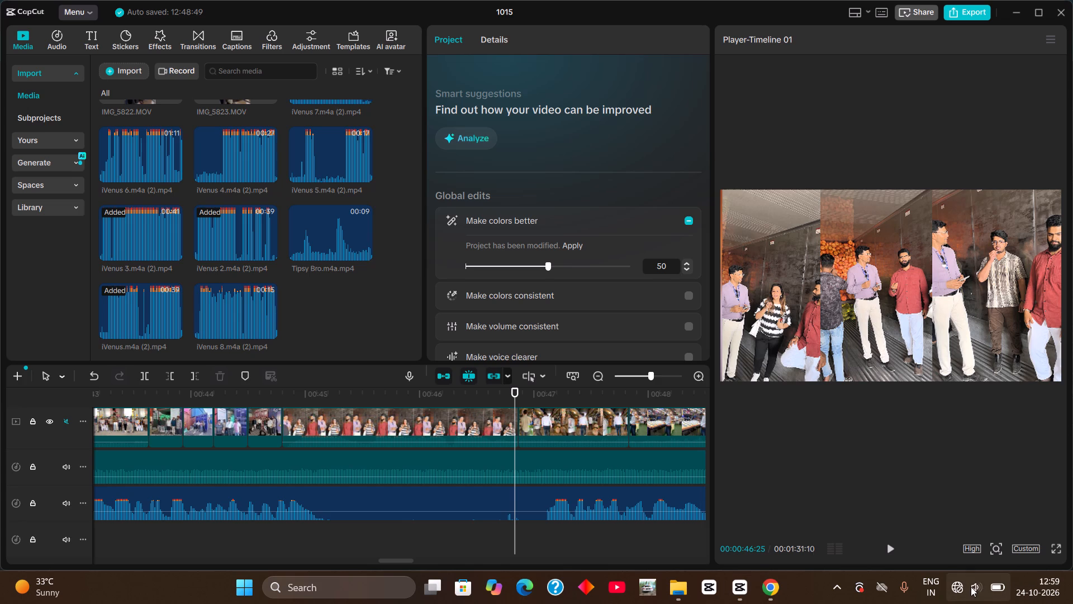
pyautogui.click(1004, 504)
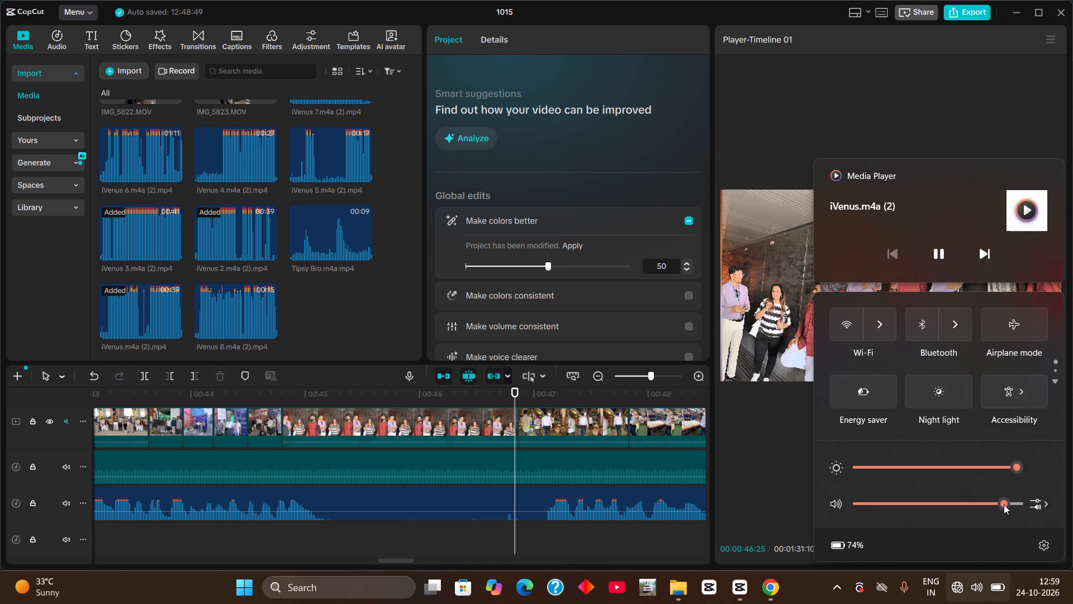
# Play from 00:00:46:20 through the market clips in bursts, pausing in the Coconut Market clip at 00:00:50:29.
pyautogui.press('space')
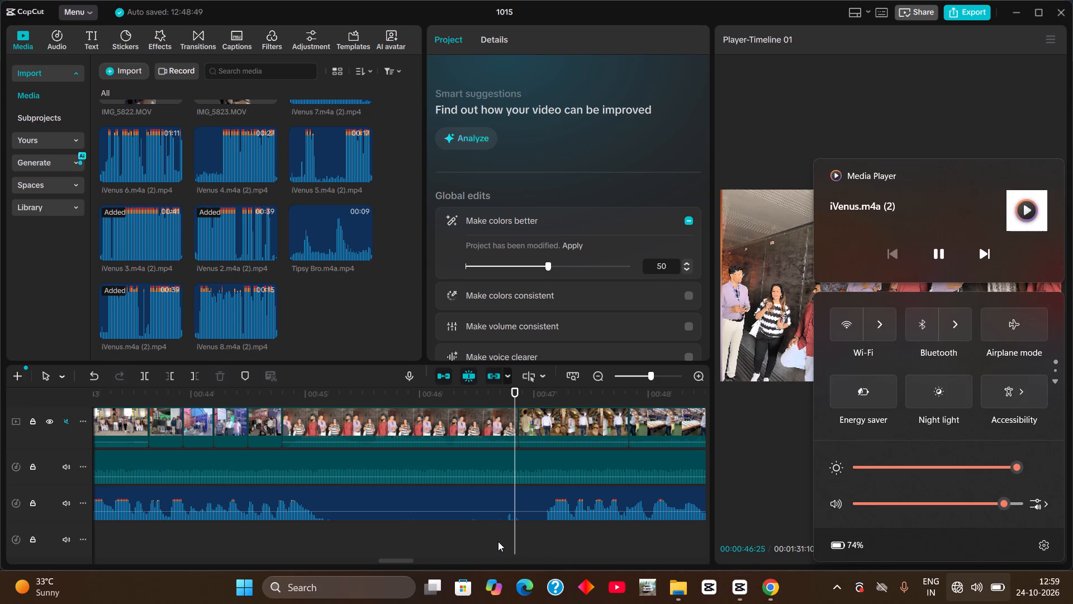
pyautogui.click(495, 541)
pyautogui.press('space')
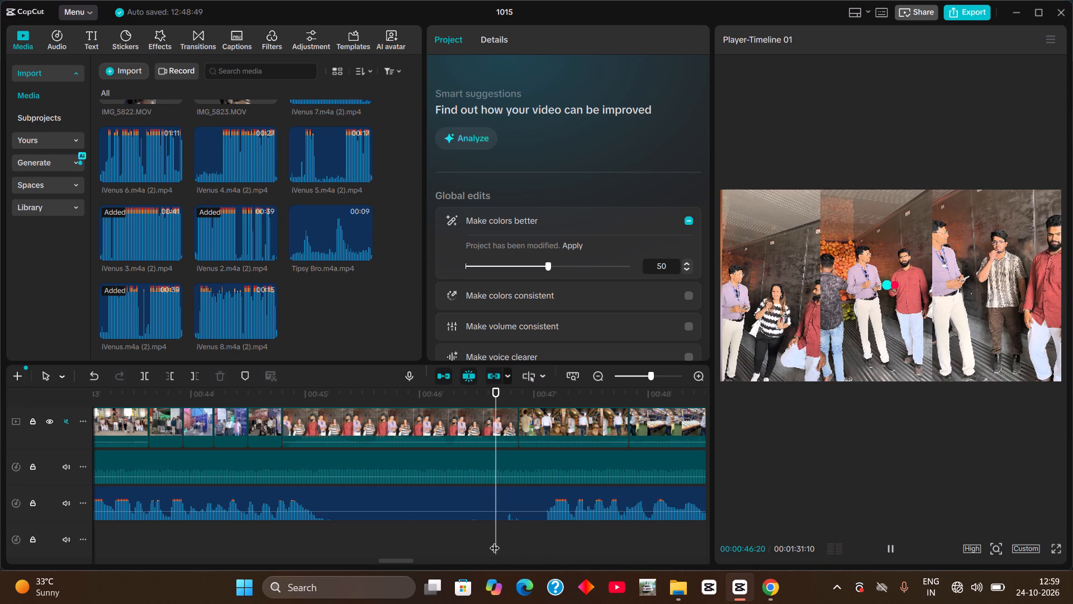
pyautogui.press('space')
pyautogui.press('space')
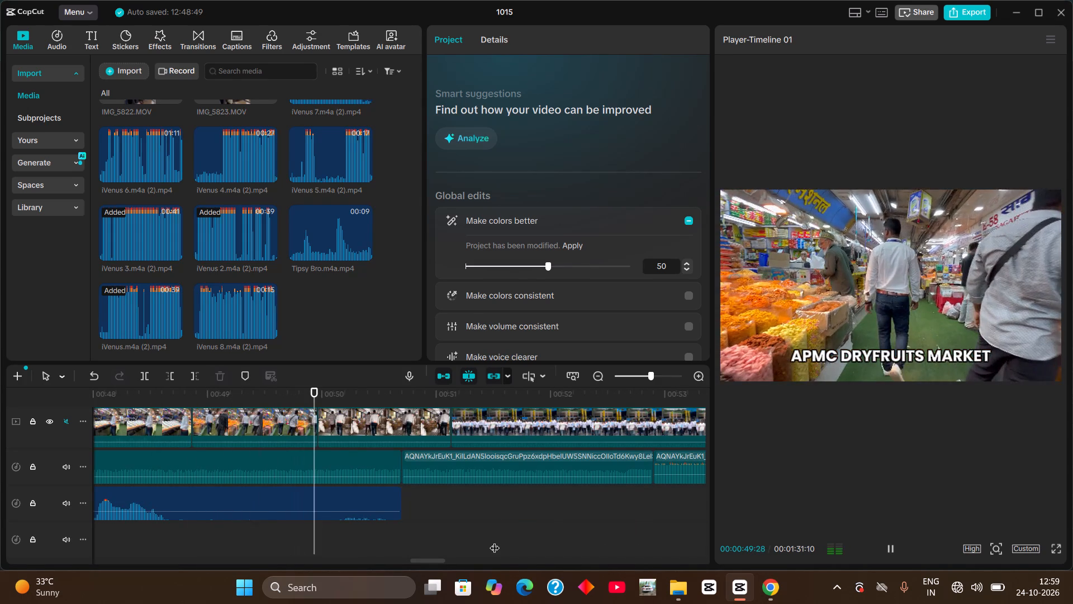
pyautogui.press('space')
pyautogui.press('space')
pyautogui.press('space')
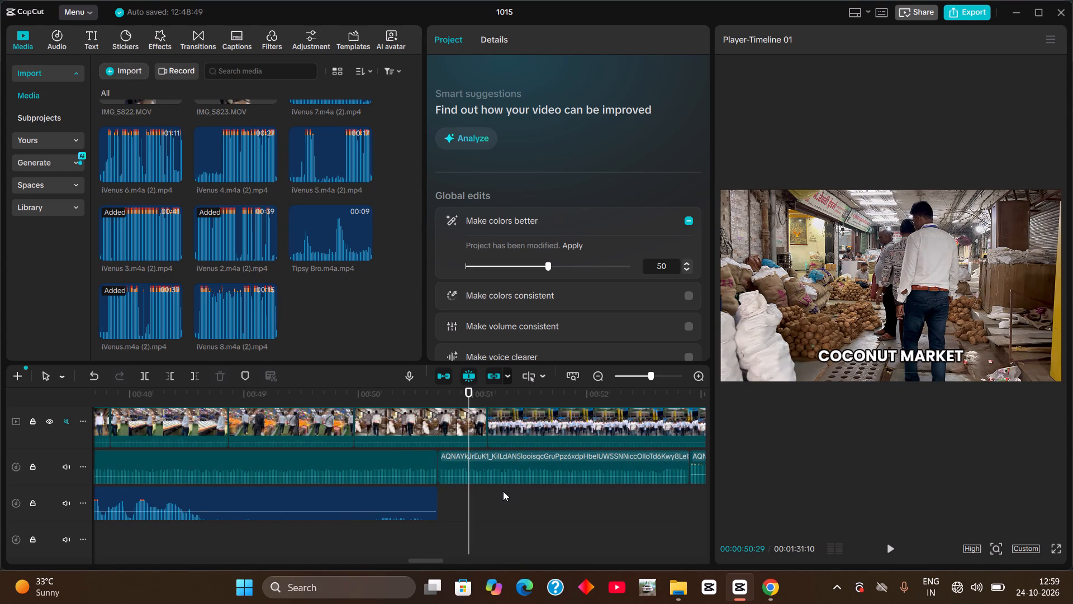
# Go back to the Import Cold Storage clip at 00:00:29:12 and play through to the Live Costing & Documentation clip at 00:00:40:22.
pyautogui.moveTo(466, 390); pyautogui.dragTo(275, 370)
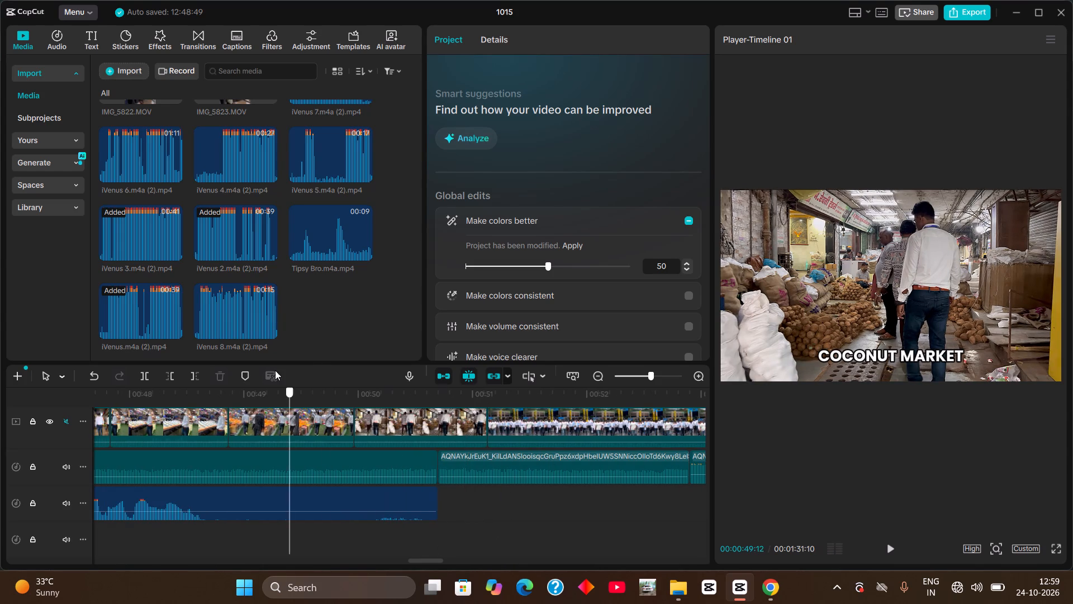
pyautogui.moveTo(275, 370); pyautogui.dragTo(0, 355)
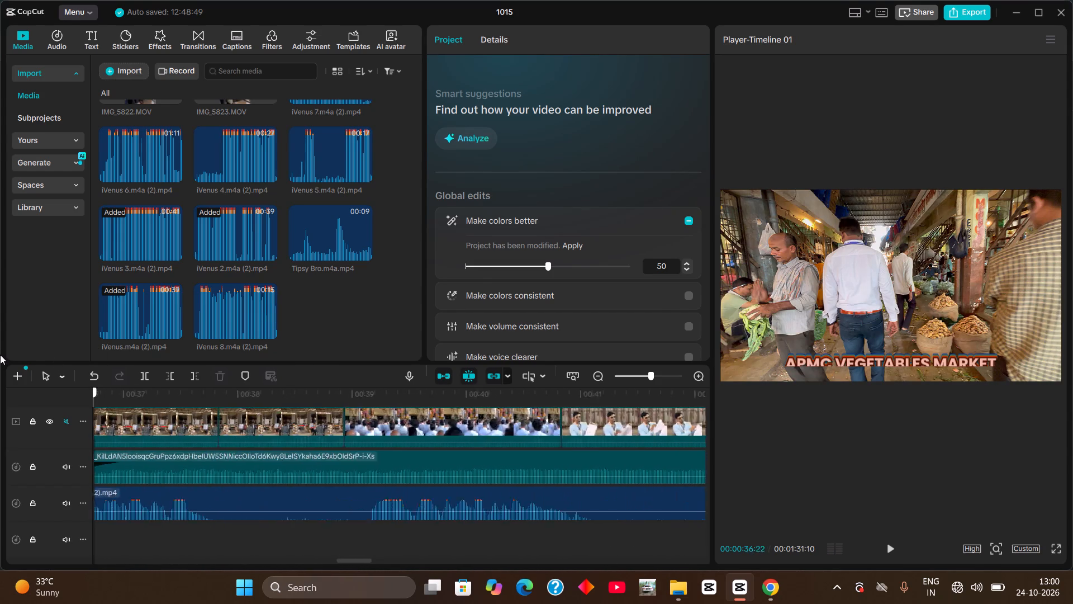
pyautogui.moveTo(0, 355); pyautogui.dragTo(192, 403)
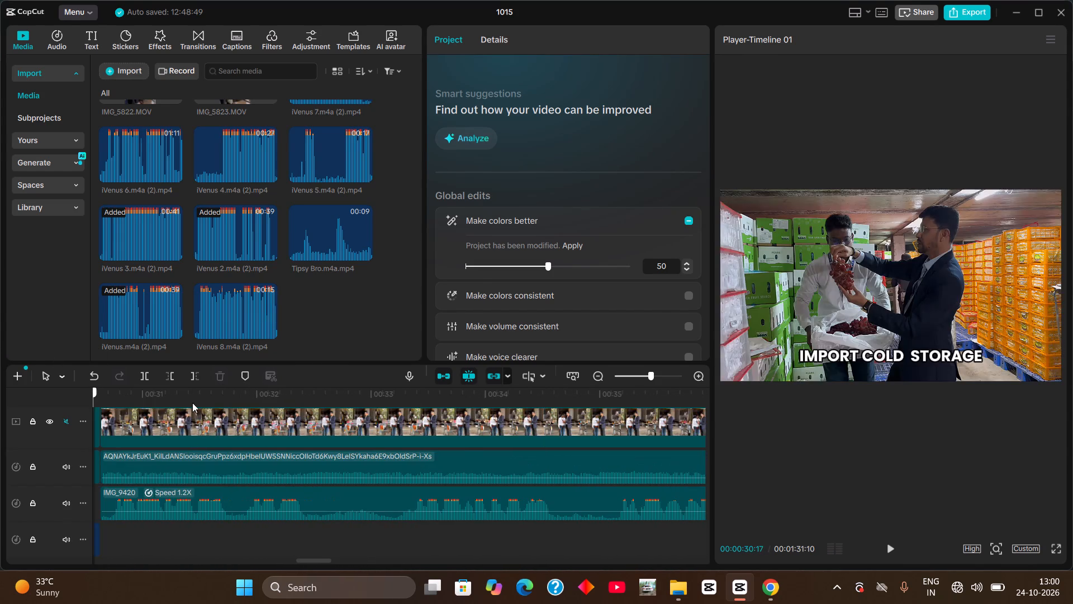
pyautogui.moveTo(192, 403); pyautogui.dragTo(174, 415)
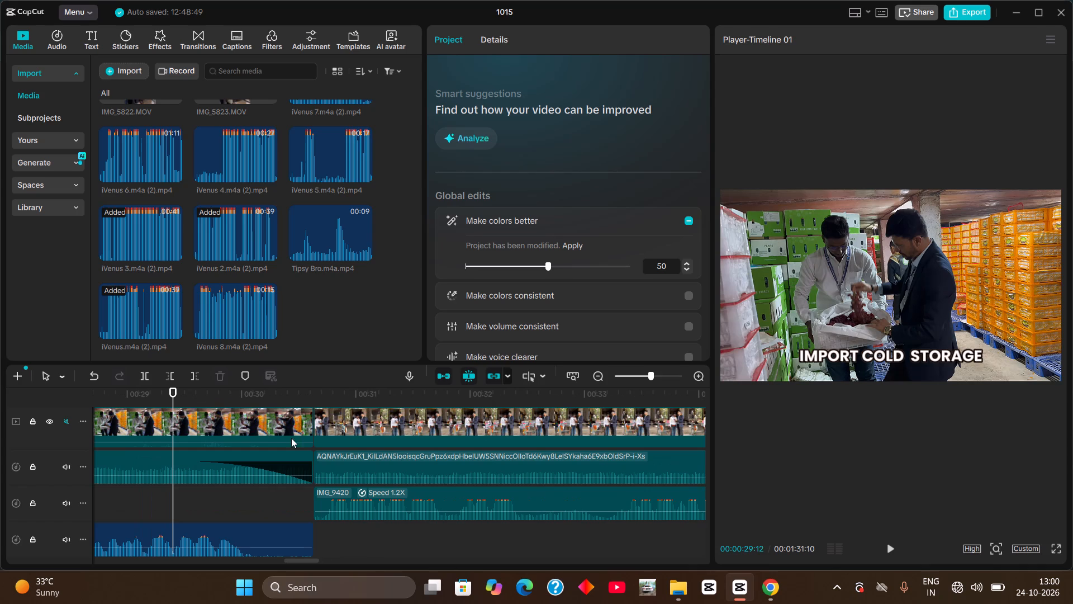
pyautogui.press('space')
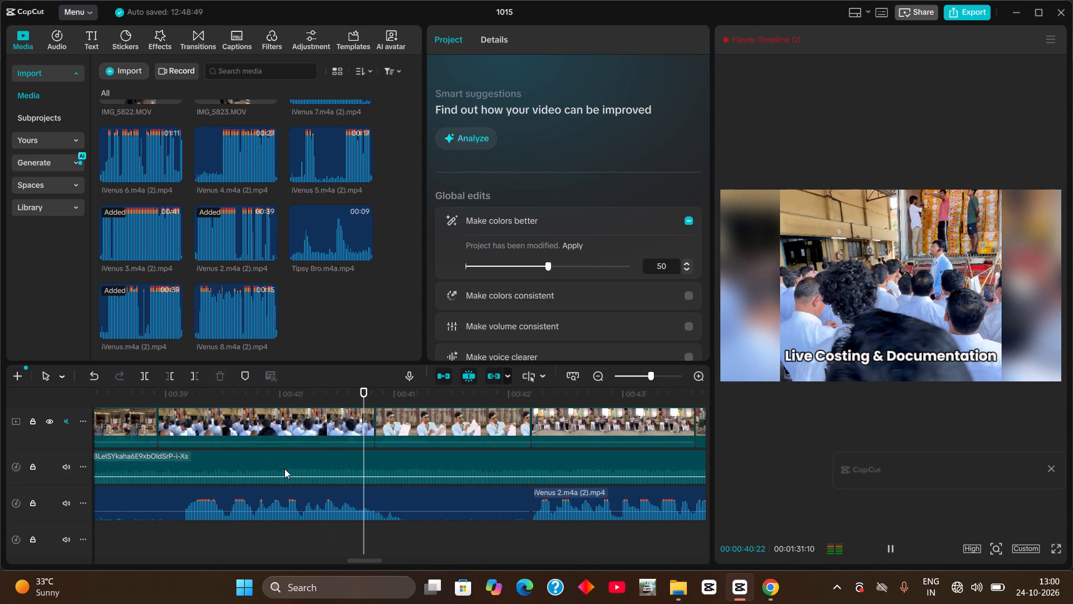
pyautogui.press('space')
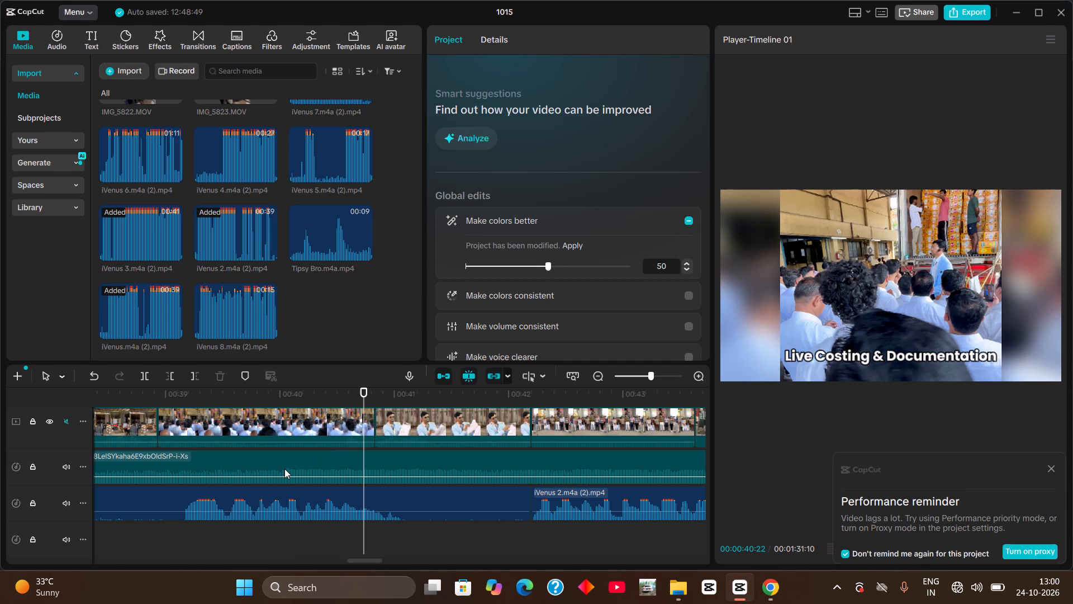
# Dismiss the performance reminder without turning on proxy mode.
pyautogui.press('space')
pyautogui.click(1051, 468)
# Play on from the end of the Live Costing & Documentation clip to the APMC Dryfruits Market clip, pausing at 00:00:49:00.
pyautogui.press('space')
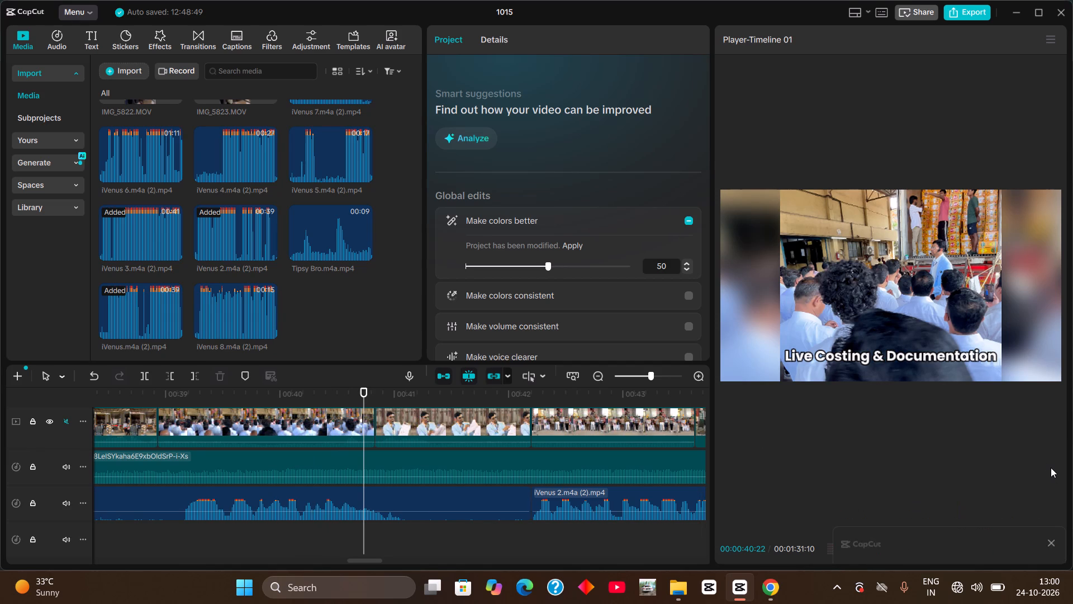
pyautogui.click(378, 398)
pyautogui.press('space')
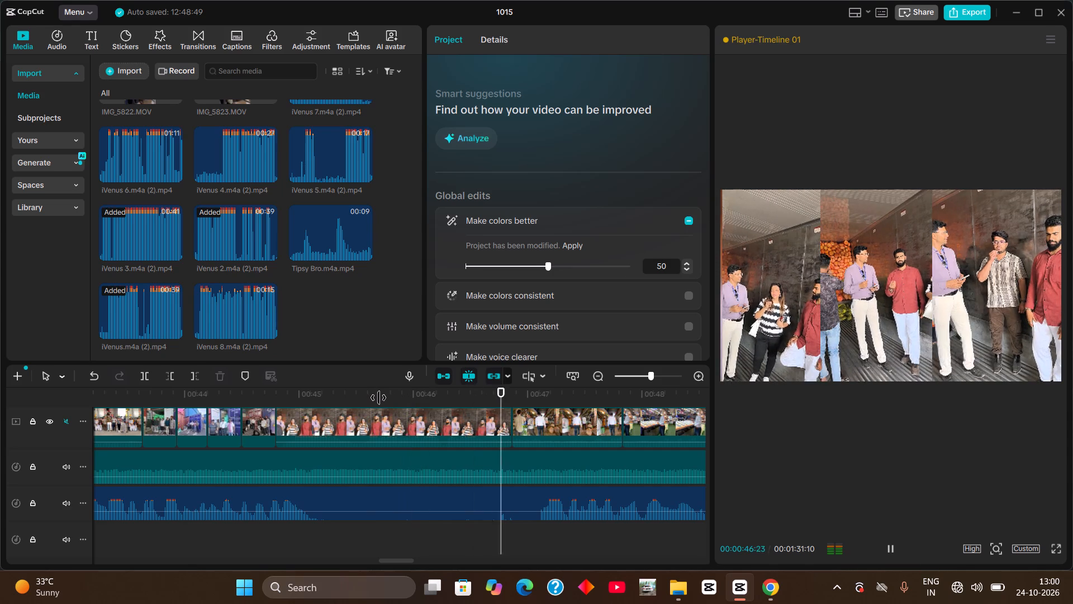
pyautogui.press('space')
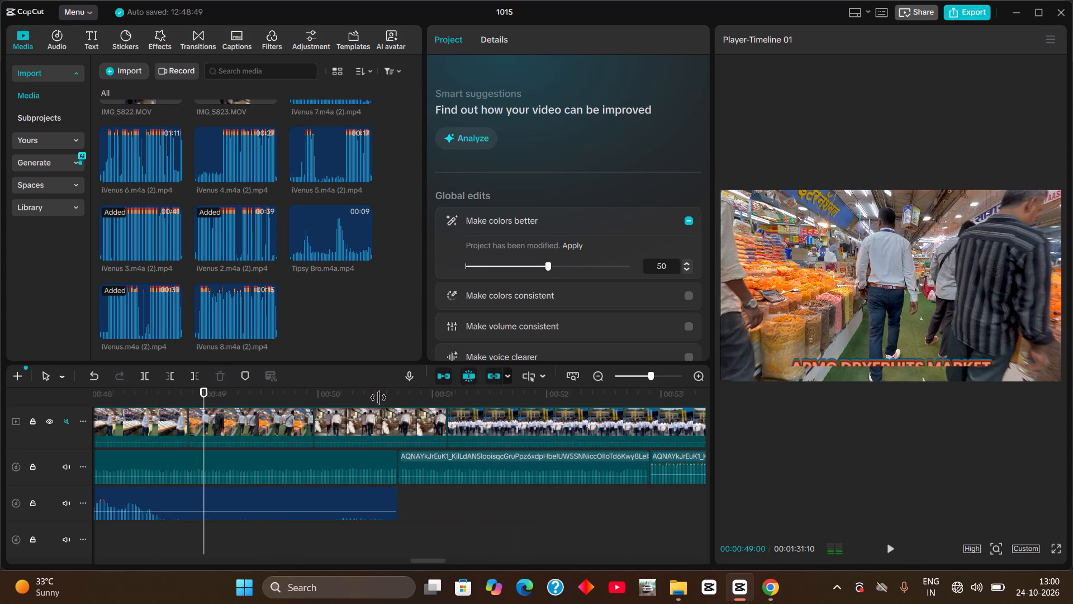
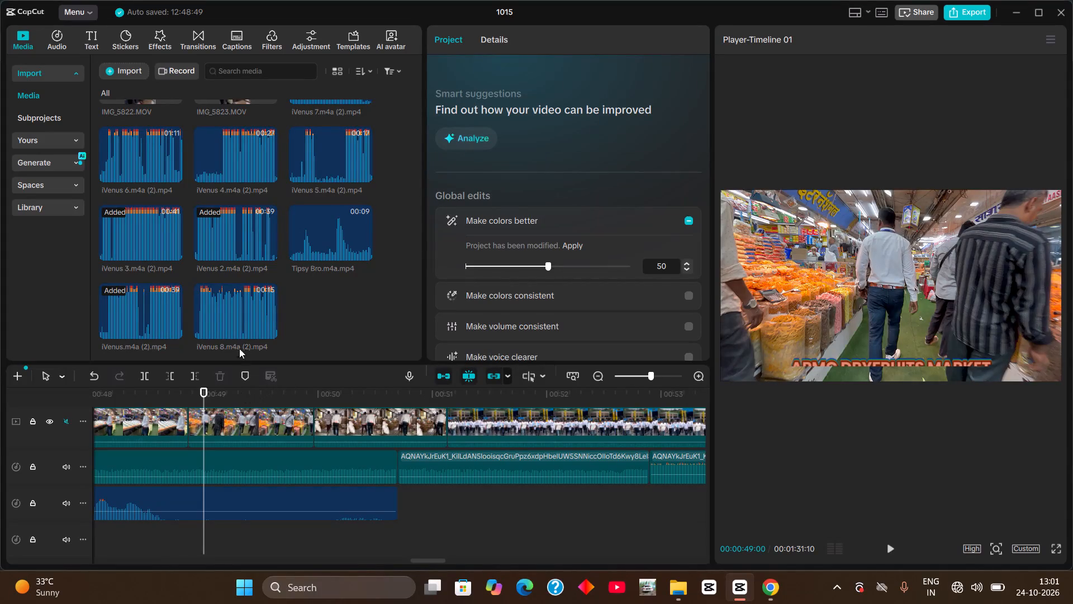
# Split the voice clip under the APMC Masala Market footage at 00:00:48:19 and delete the part after the cut.
pyautogui.moveTo(181, 393); pyautogui.dragTo(170, 395)
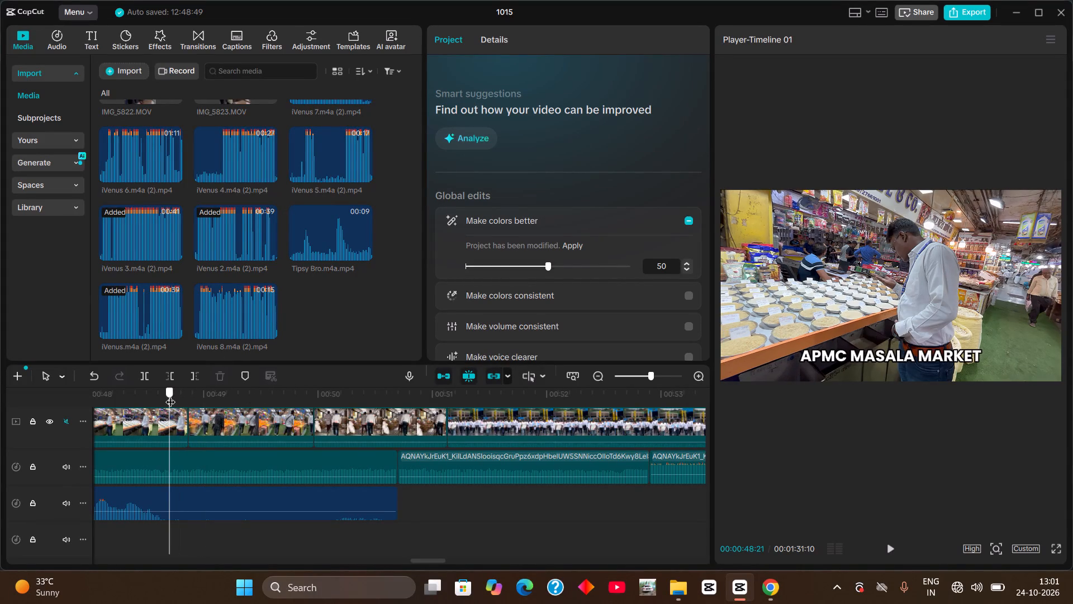
pyautogui.moveTo(170, 395); pyautogui.dragTo(161, 397)
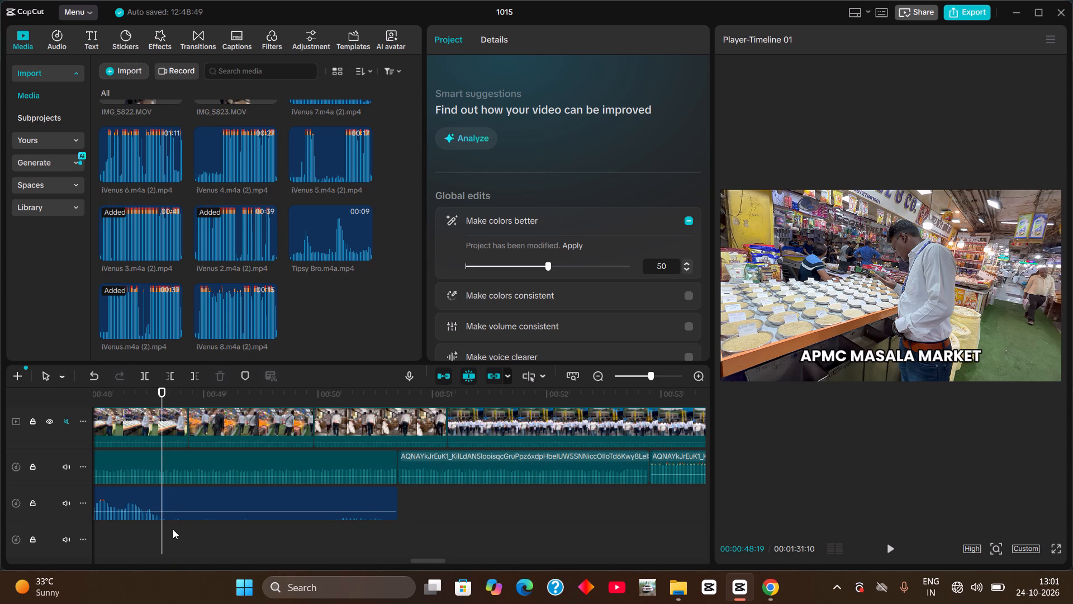
pyautogui.click(181, 509)
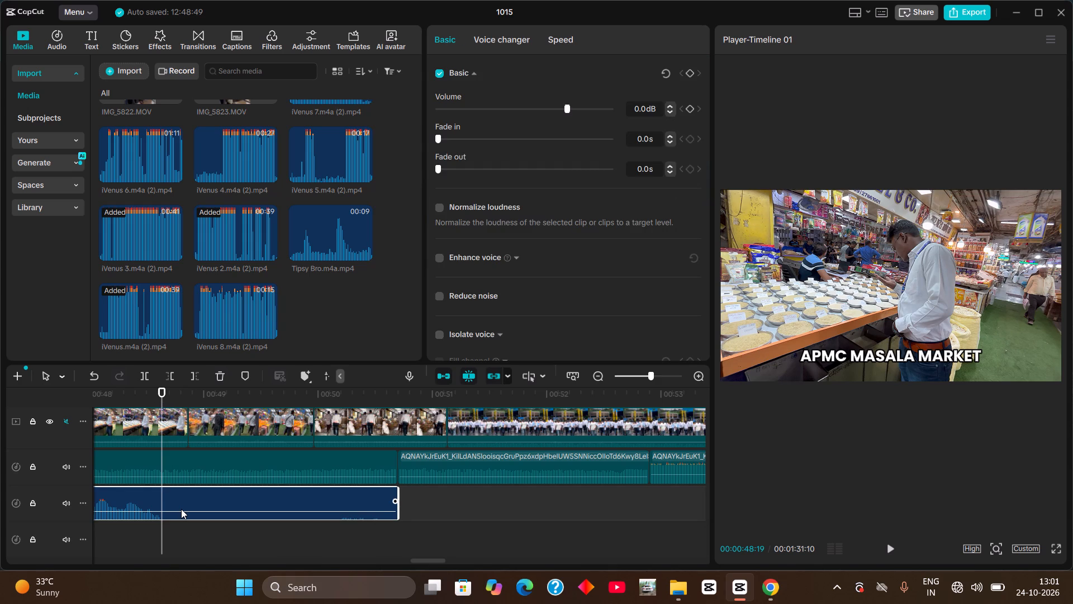
pyautogui.hotkey('ctrl', 'b')
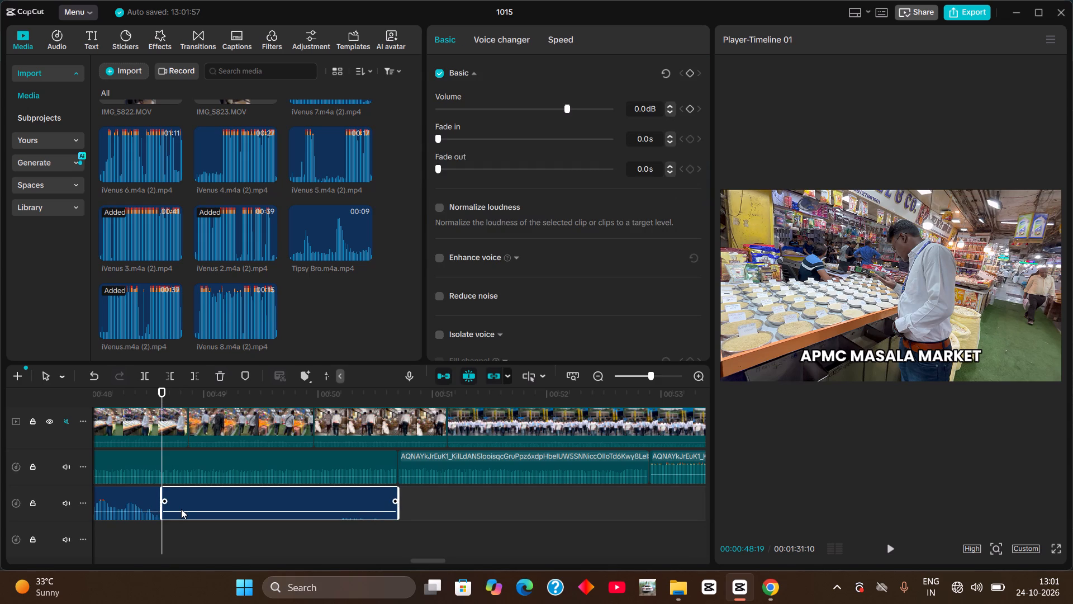
pyautogui.press('BackSpace')
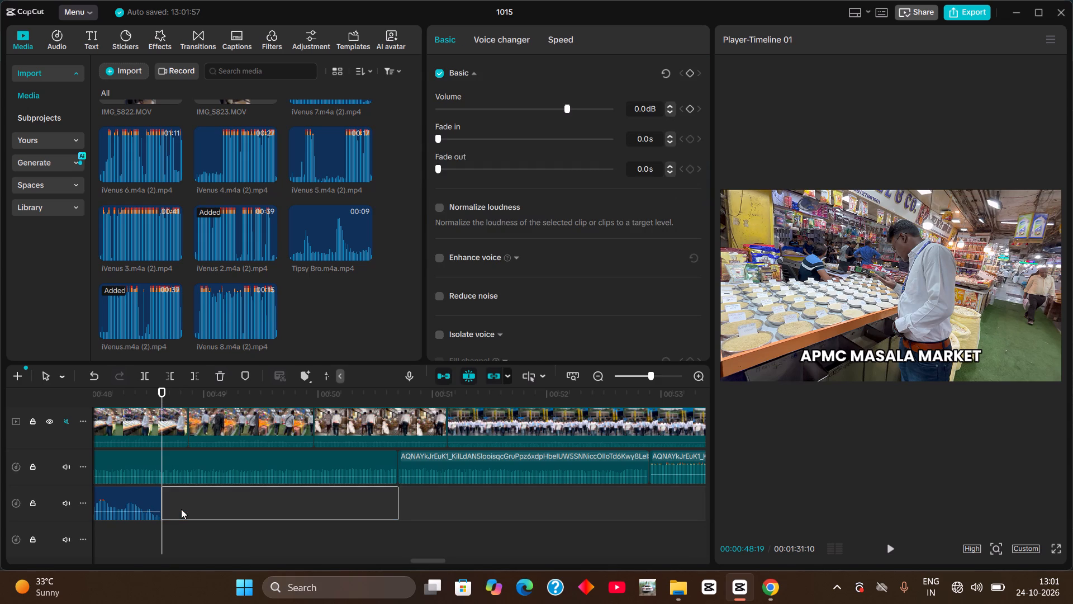
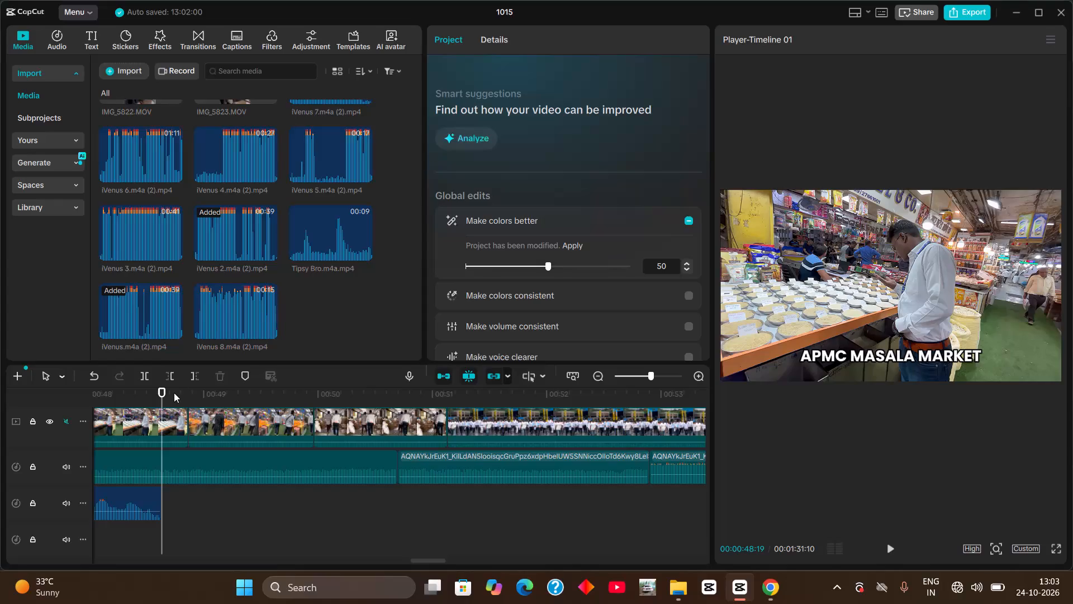
# Review the voice clips against the footage from the APMC Masala Market shots back to the warehouse crowd clip's start at 00:00:38:28.
pyautogui.moveTo(174, 393); pyautogui.dragTo(198, 399)
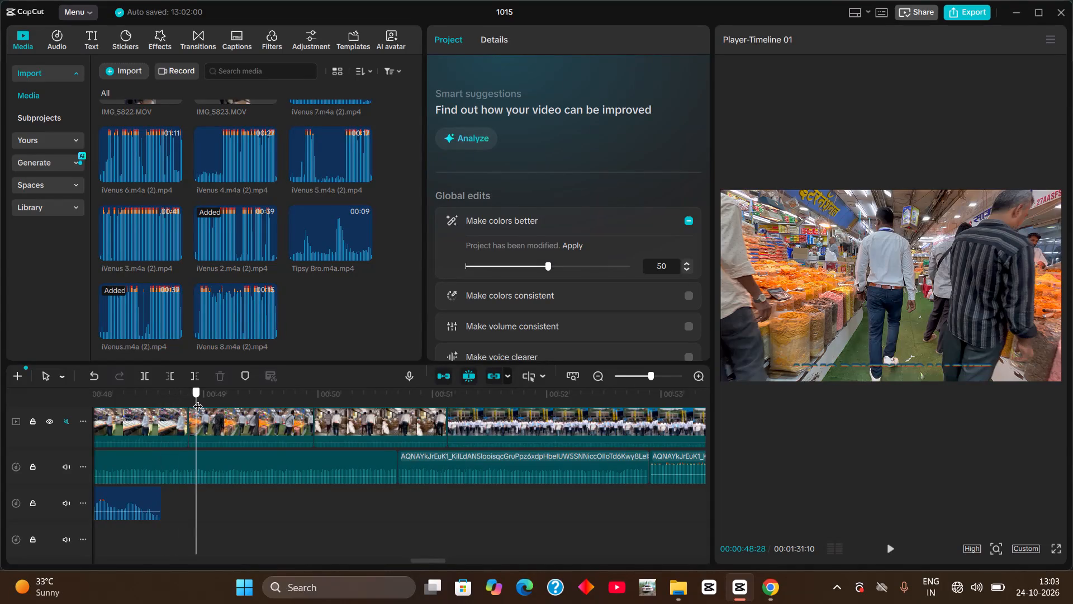
pyautogui.moveTo(198, 399); pyautogui.dragTo(68, 432)
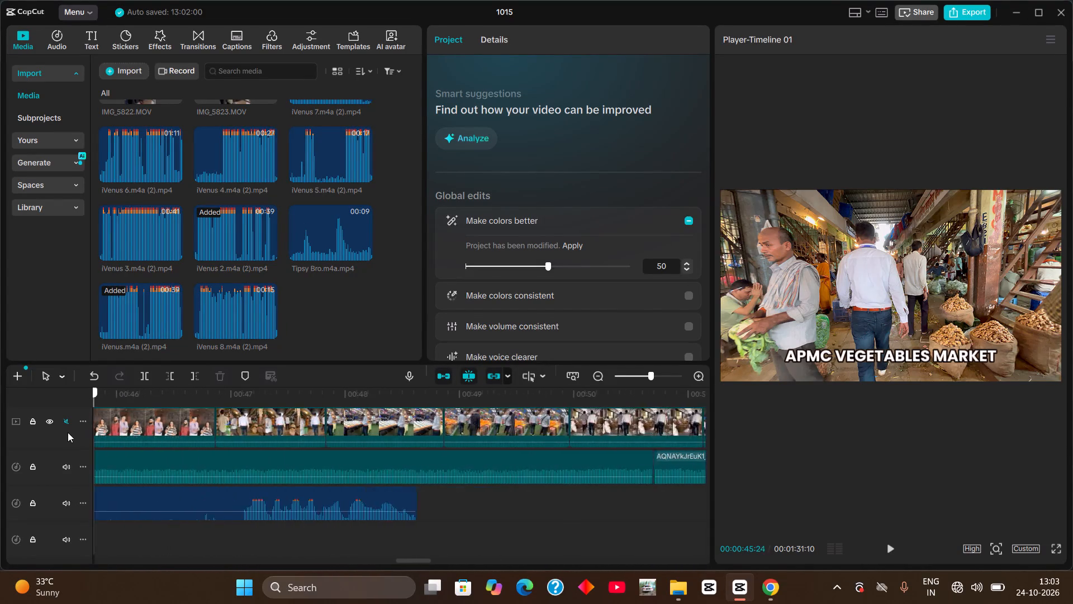
pyautogui.moveTo(68, 432); pyautogui.dragTo(369, 470)
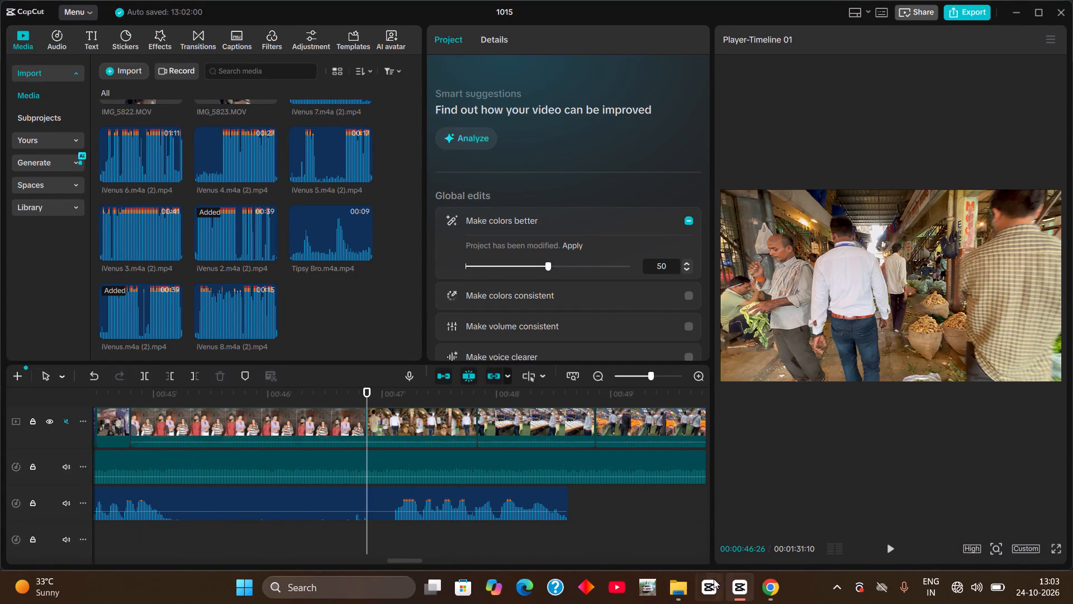
pyautogui.moveTo(287, 395); pyautogui.dragTo(82, 431)
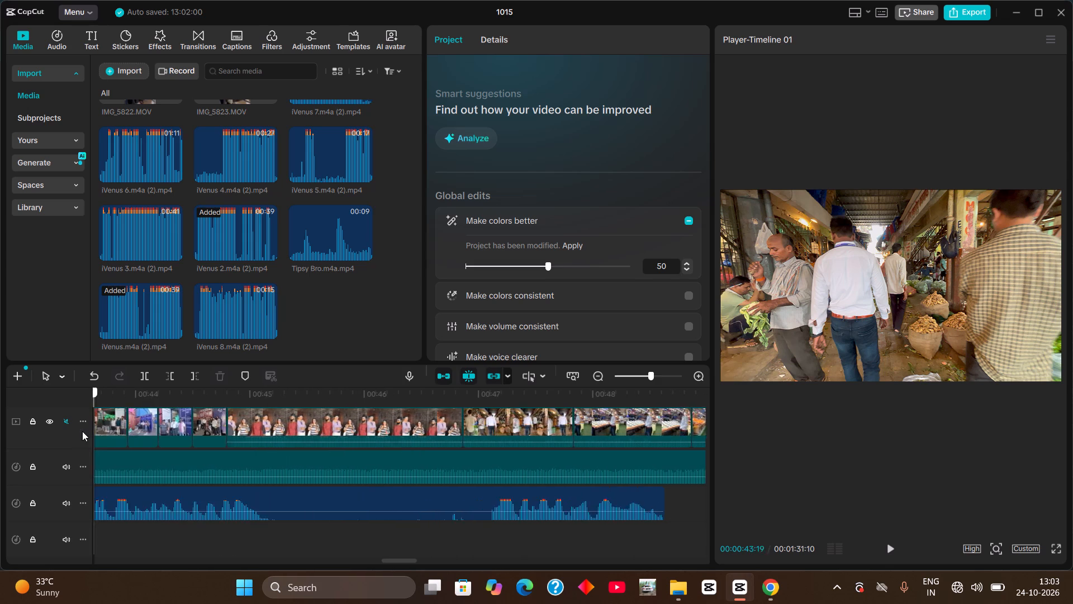
pyautogui.moveTo(82, 431); pyautogui.dragTo(262, 461)
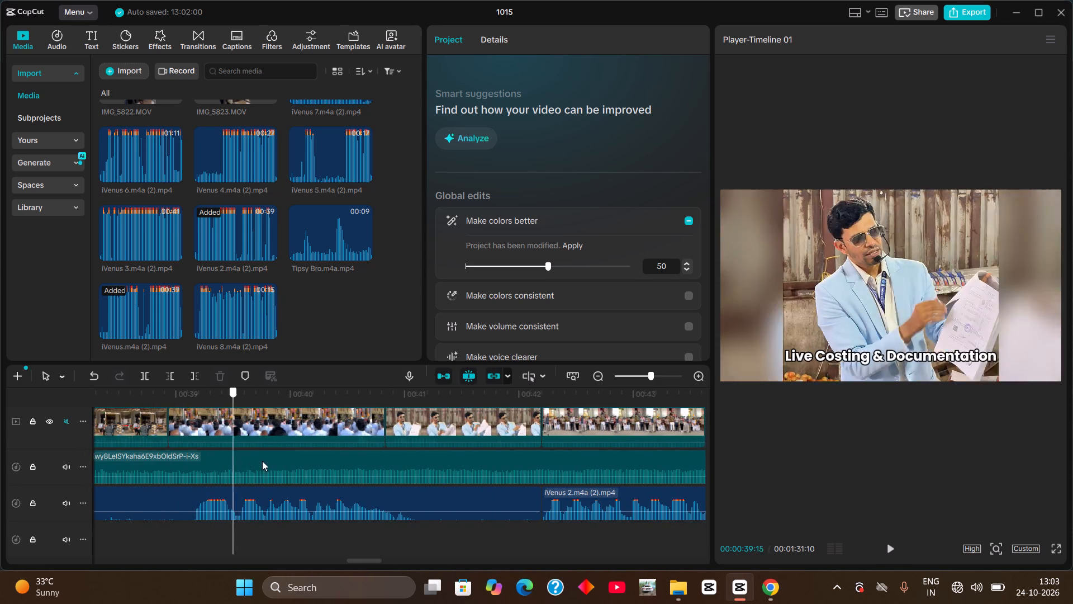
pyautogui.moveTo(262, 461); pyautogui.dragTo(172, 471)
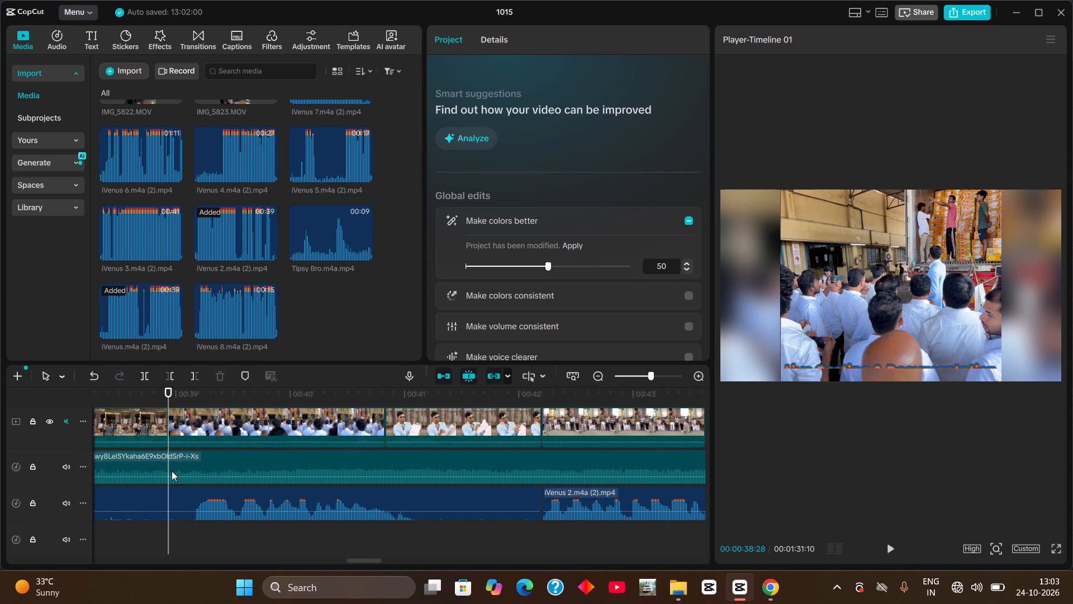
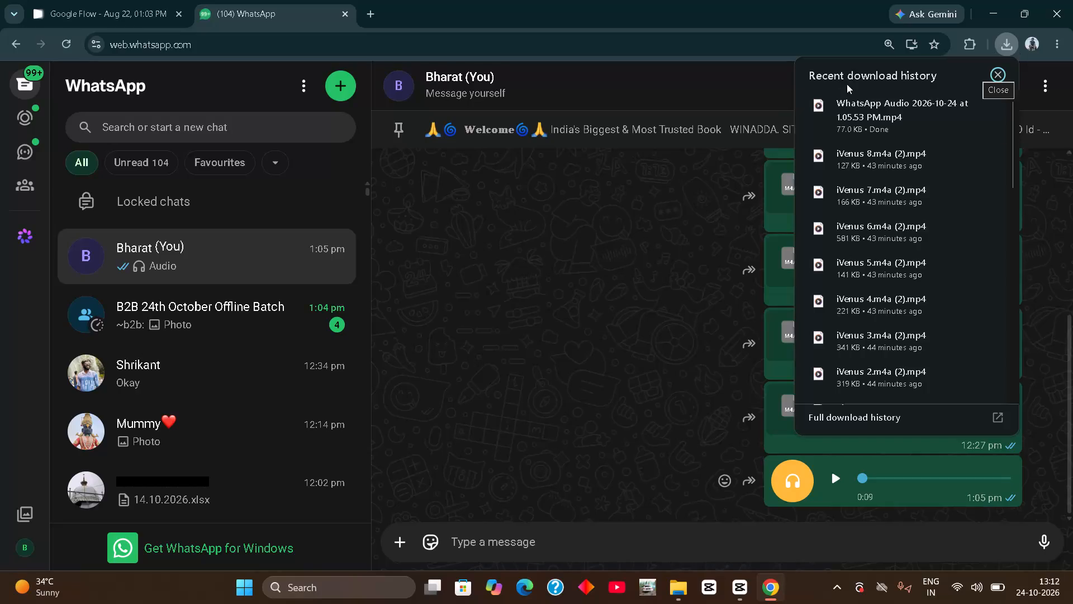
# Import the newly downloaded 1.05.53 PM WhatsApp audio file from the browser's recent downloads into the CapCut project's media.
pyautogui.moveTo(871, 110); pyautogui.dragTo(811, 489)
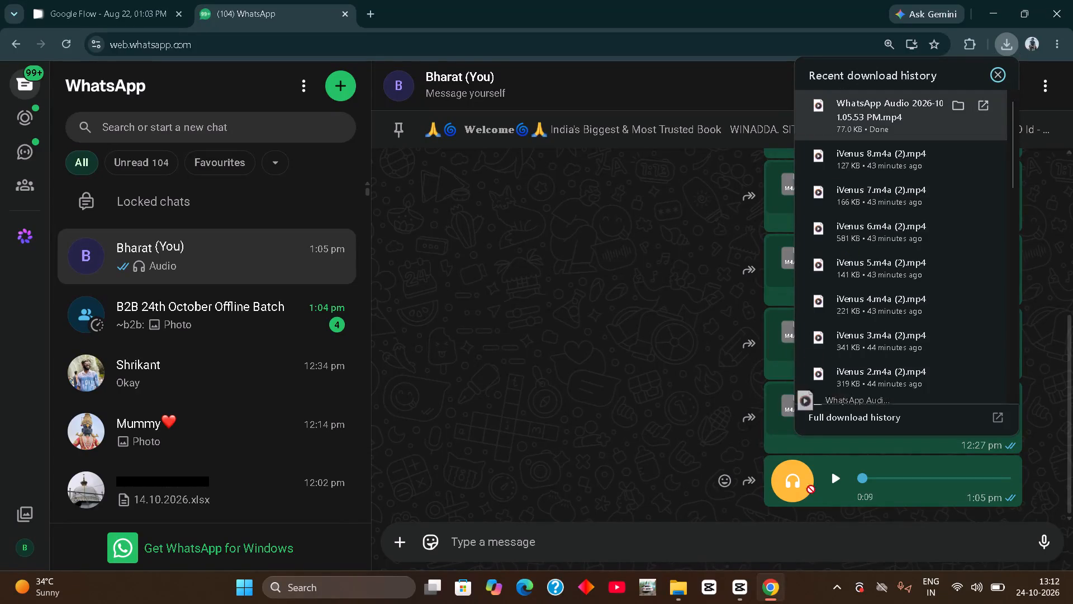
pyautogui.moveTo(811, 489); pyautogui.dragTo(735, 589)
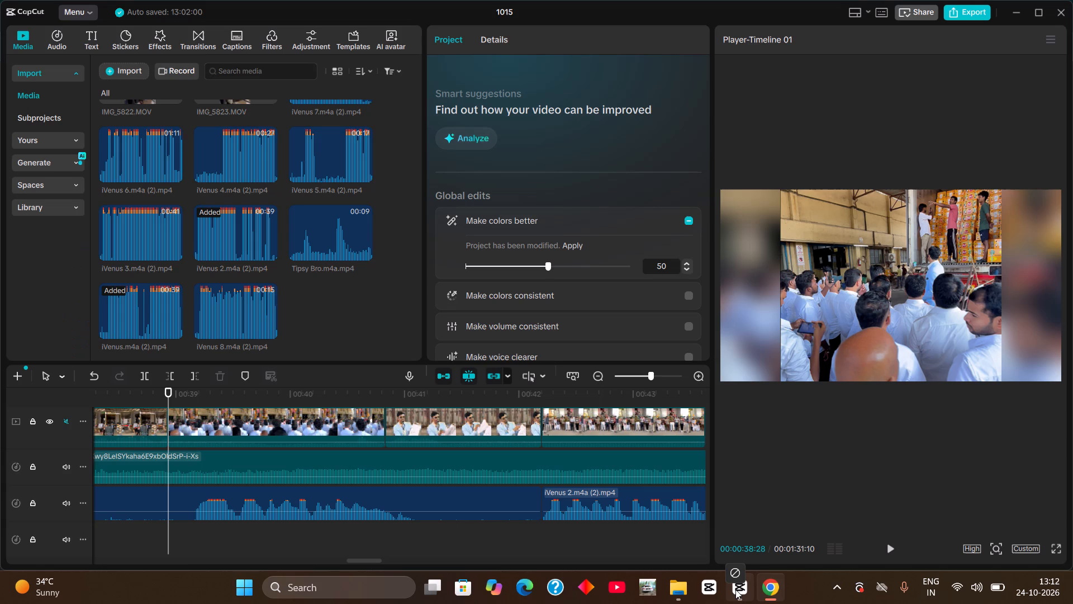
pyautogui.moveTo(735, 589); pyautogui.dragTo(350, 326)
pyautogui.click(350, 326)
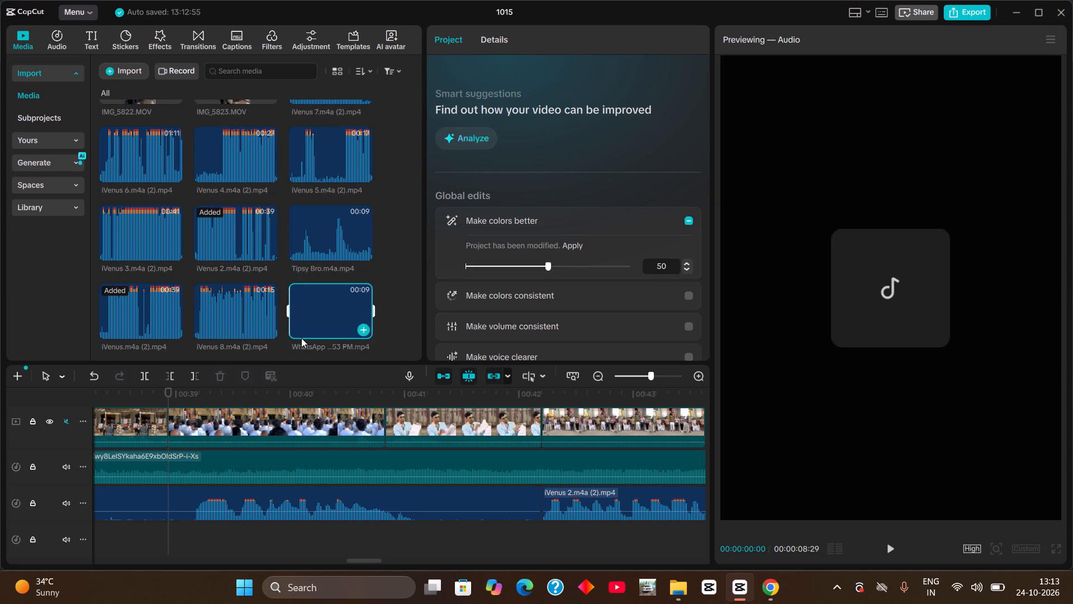
# Play the Live Costing & Documentation clip from 00:00:41:04, checking its sound, and go on to 00:00:42:09 in the group shot.
pyautogui.click(181, 393)
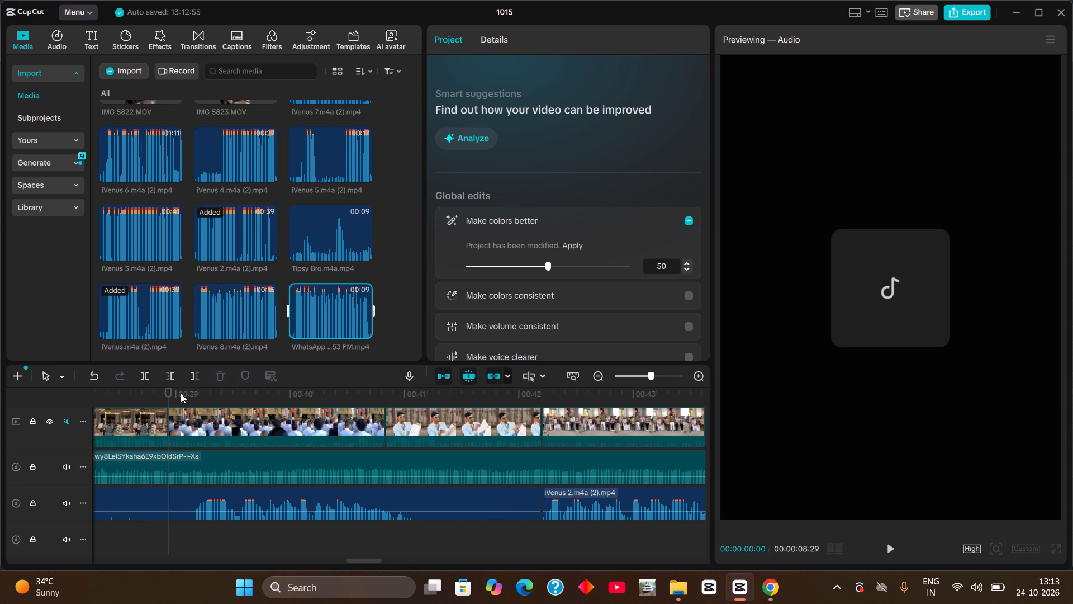
pyautogui.doubleClick(393, 402)
pyautogui.tripleClick(393, 402)
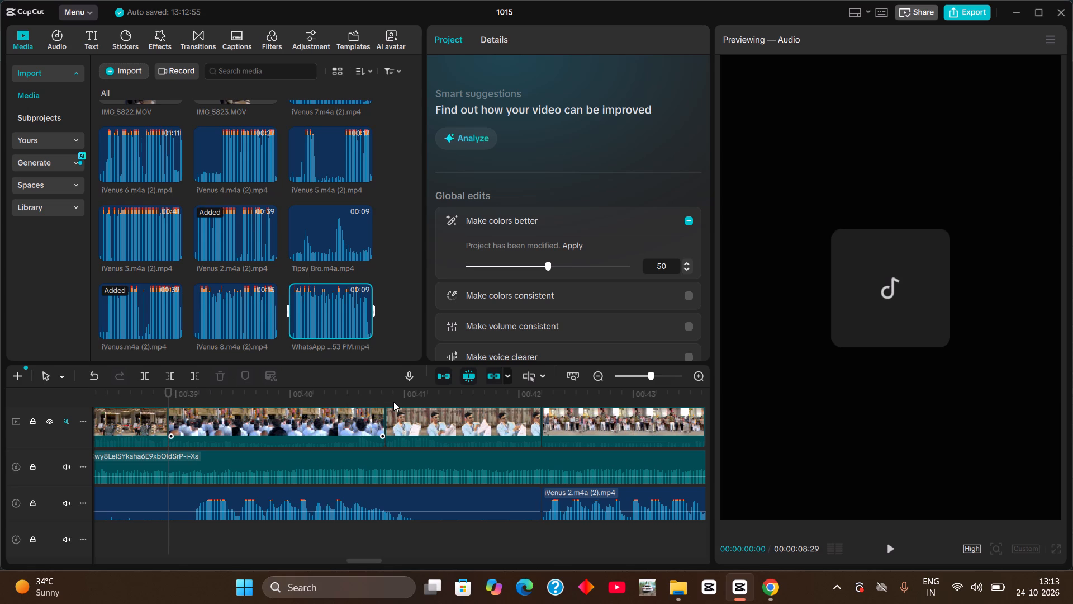
pyautogui.doubleClick(393, 402)
pyautogui.click(420, 536)
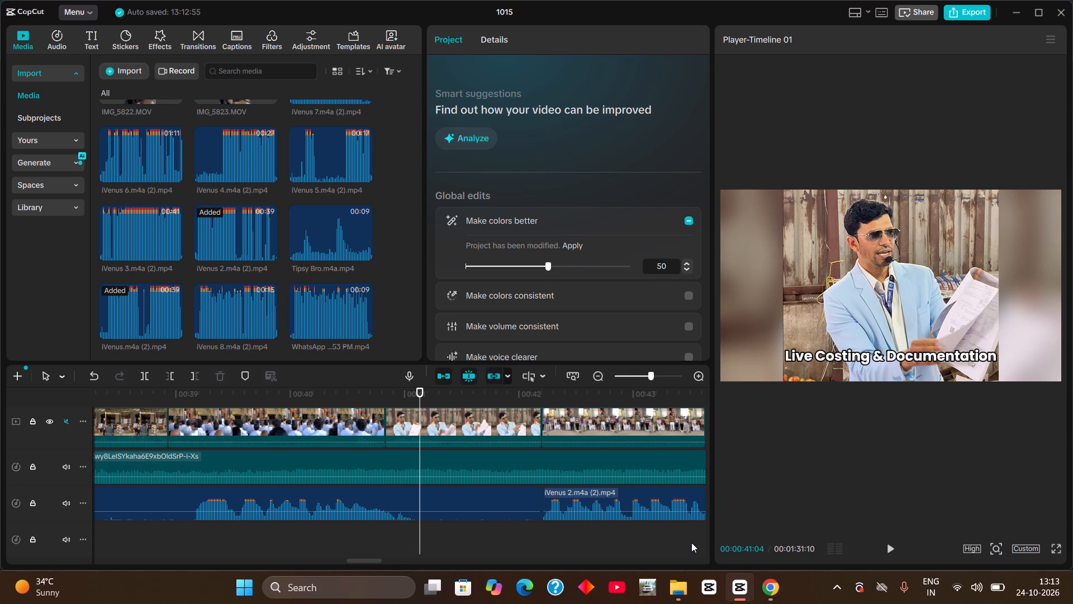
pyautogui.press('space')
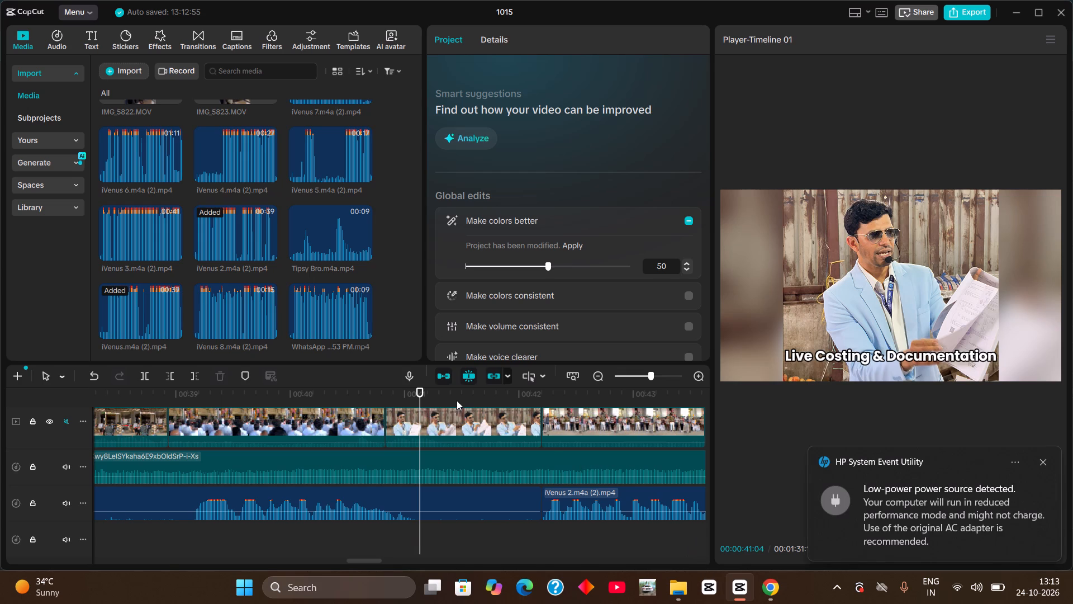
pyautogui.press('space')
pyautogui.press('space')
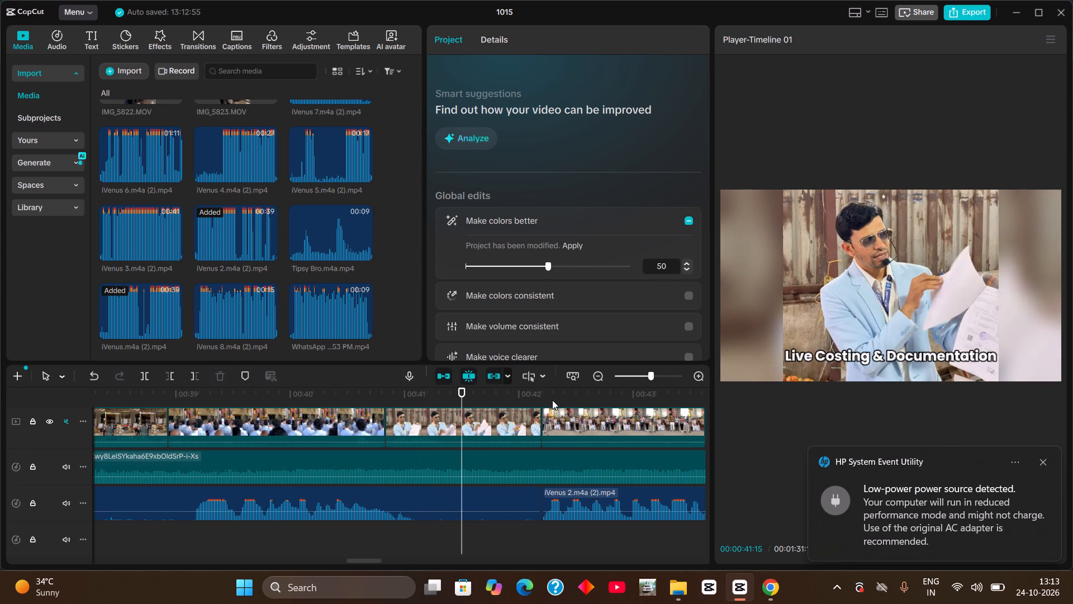
pyautogui.click(552, 400)
# Lower the computer's sound output volume.
pyautogui.click(980, 588)
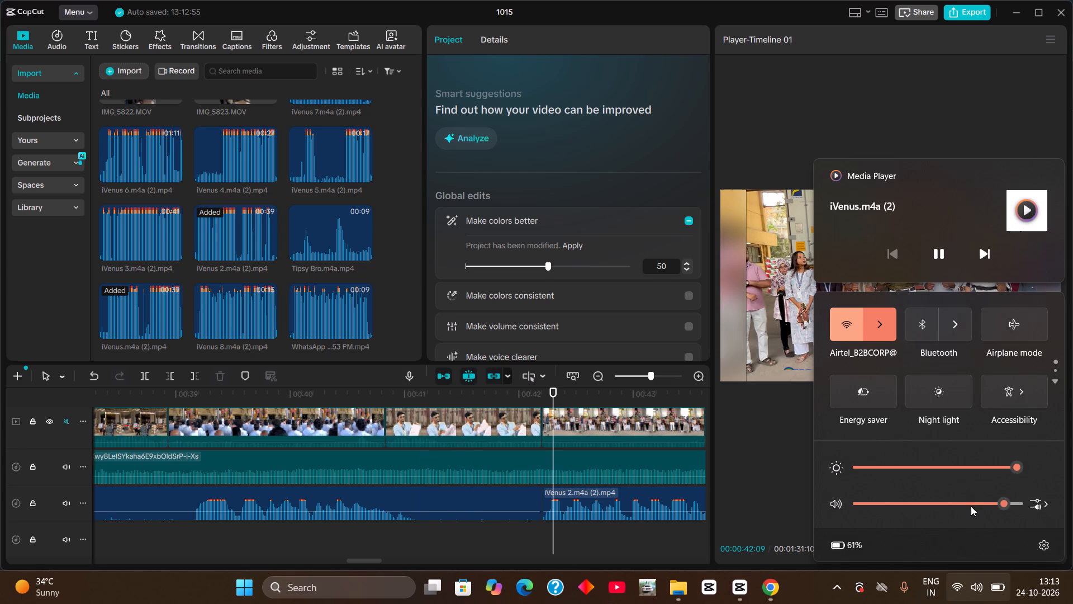
pyautogui.click(966, 503)
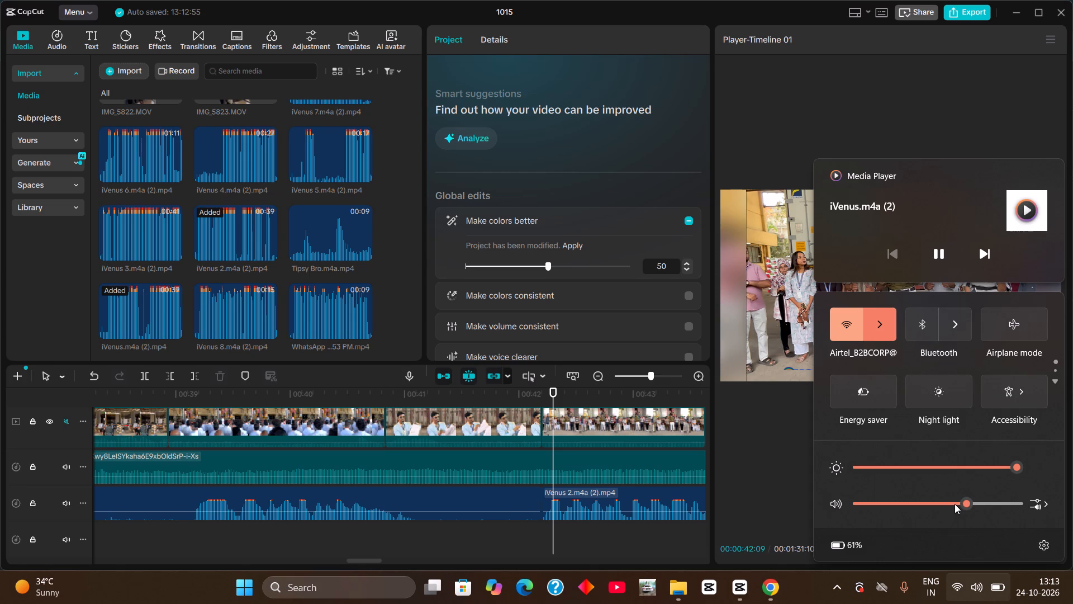
pyautogui.click(948, 503)
# Go to 00:00:42:06, where the Live Costing & Documentation clip meets the group shot and the iVenus 2 voice clip begins.
pyautogui.click(538, 395)
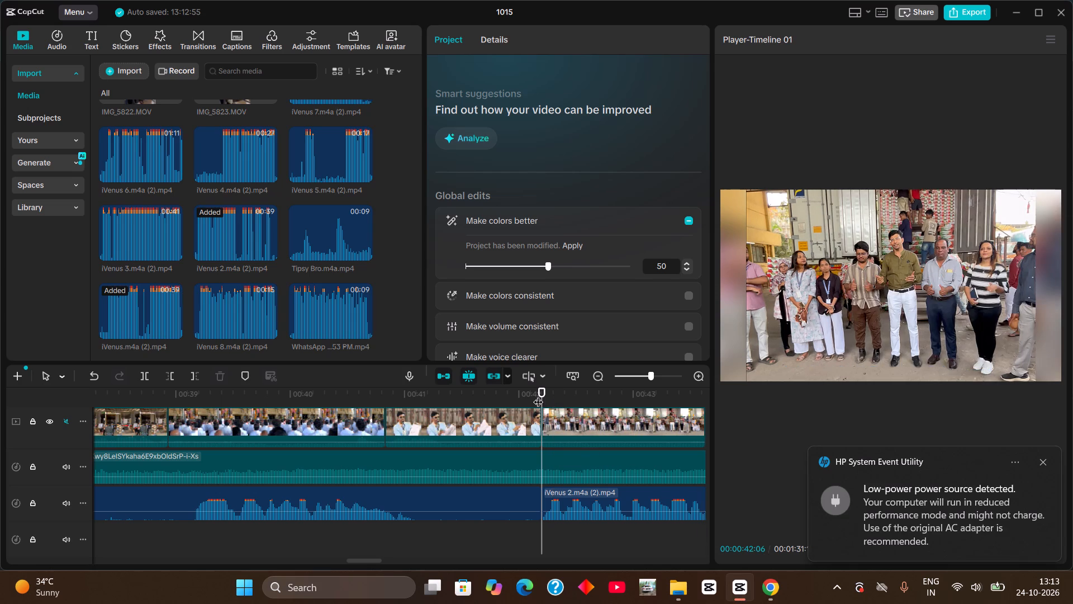
# Split the iVenus 2 voice clip where the vegetables market shot starts at 00:00:46:26 and cut the part after it.
pyautogui.press('space')
pyautogui.moveTo(538, 395); pyautogui.dragTo(694, 426)
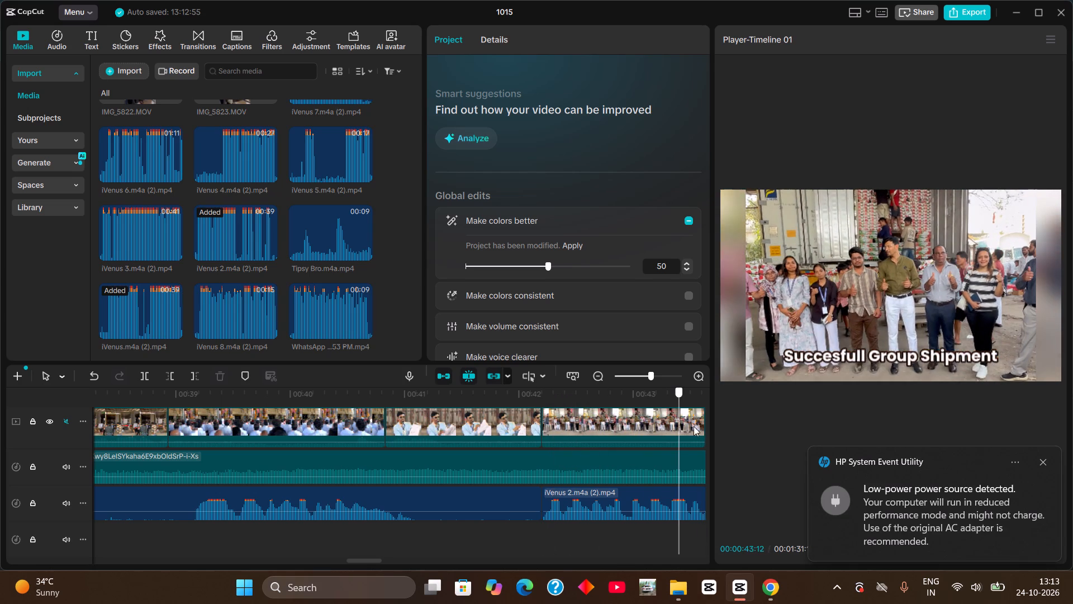
pyautogui.moveTo(694, 426); pyautogui.dragTo(646, 430)
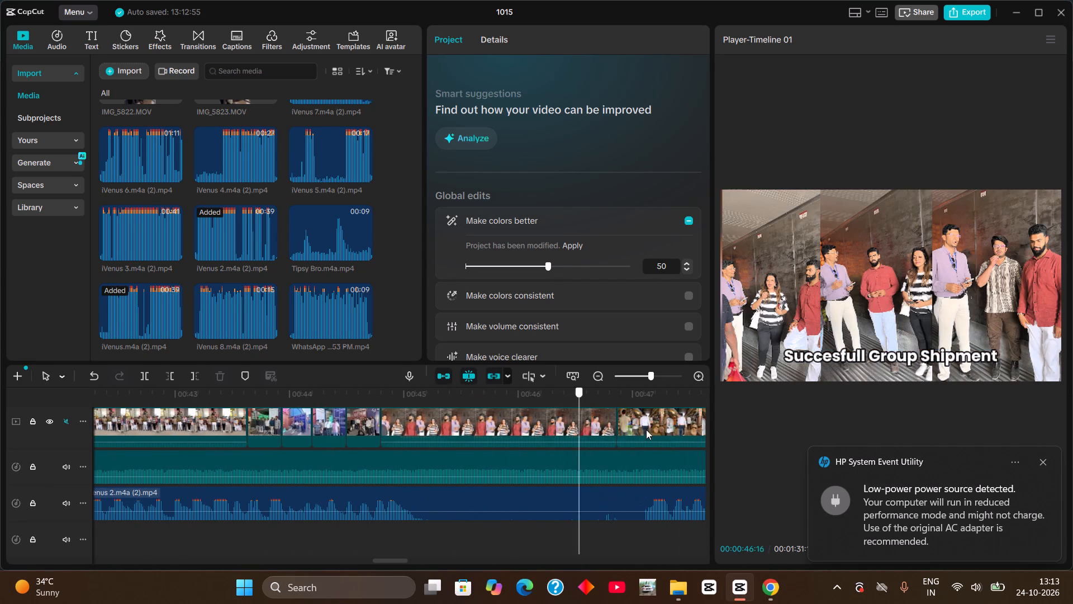
pyautogui.moveTo(646, 430); pyautogui.dragTo(618, 424)
pyautogui.press('space')
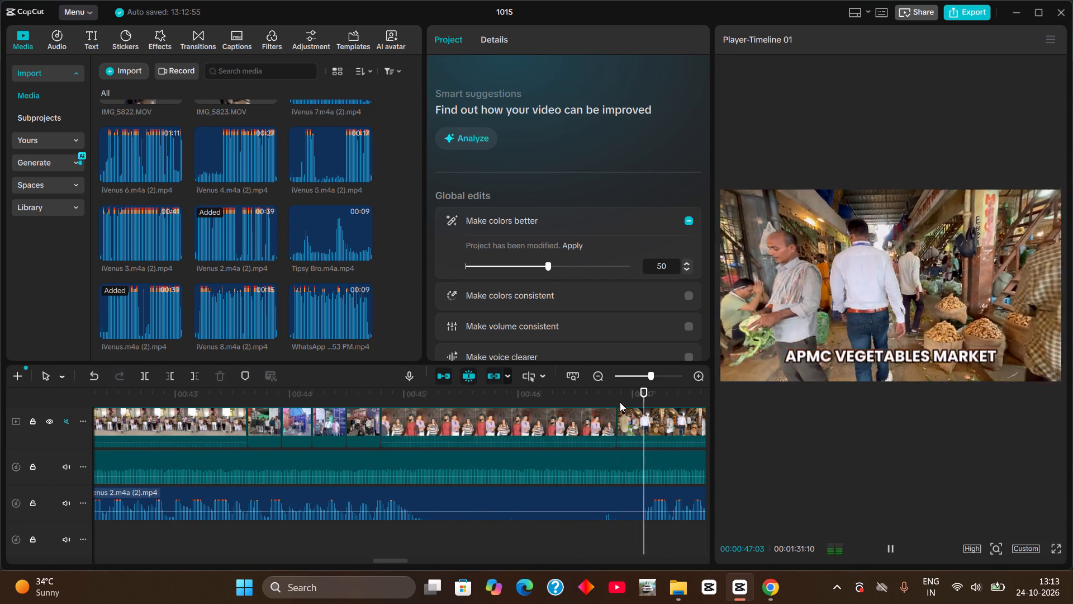
pyautogui.doubleClick(615, 394)
pyautogui.click(620, 512)
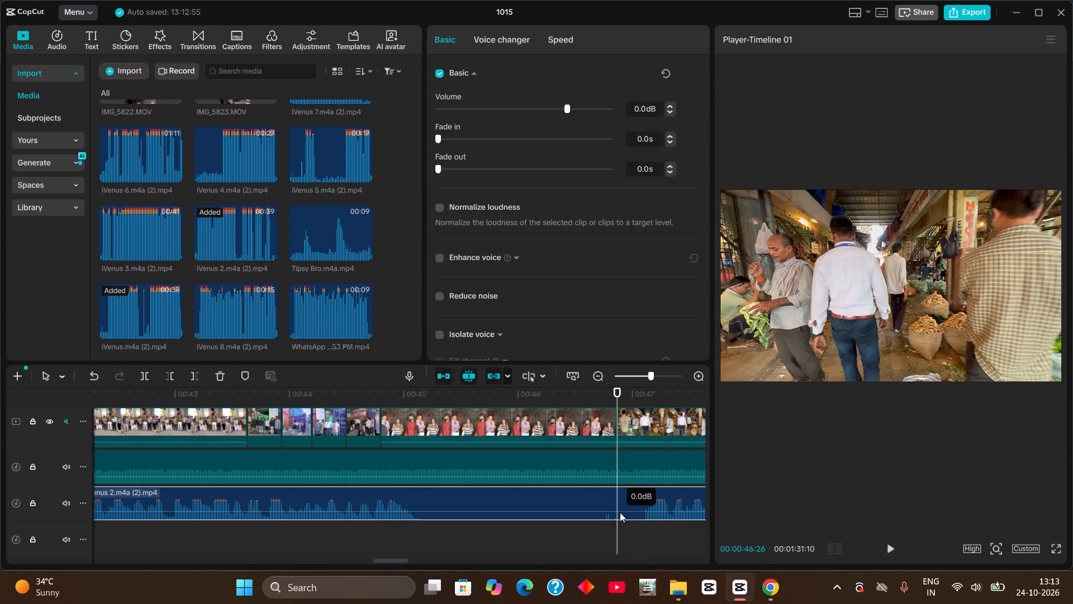
pyautogui.hotkey('ctrl', 'b')
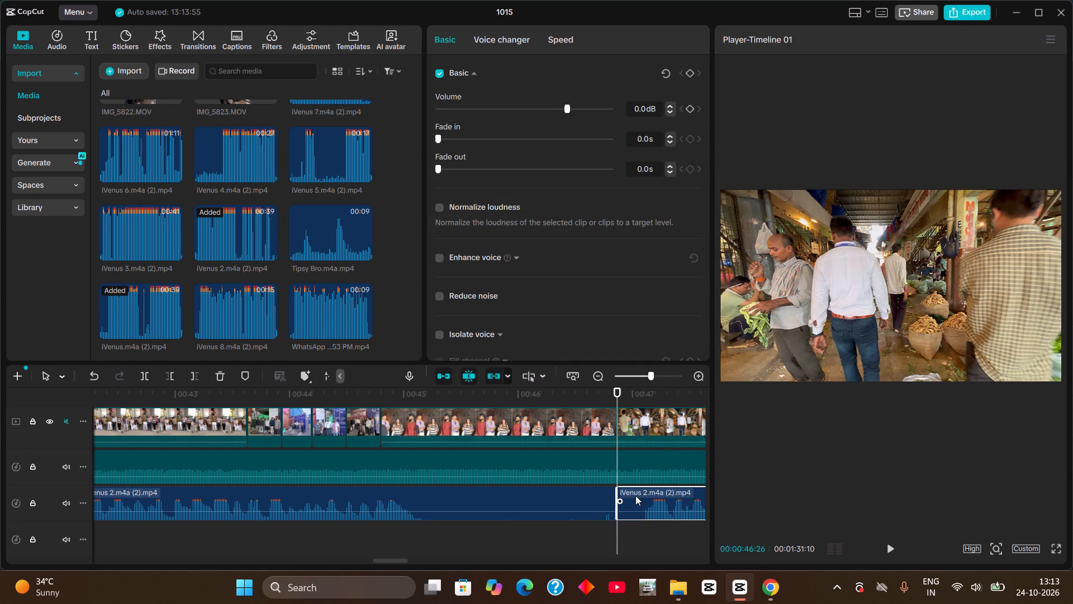
pyautogui.press('BackSpace')
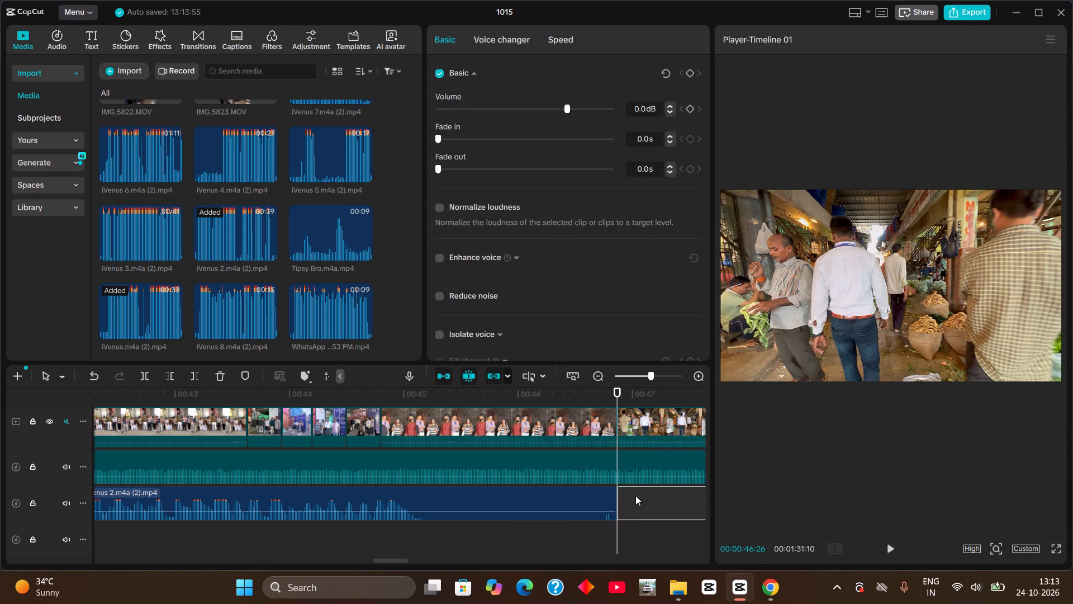
pyautogui.hotkey('ctrl', 'z')
pyautogui.hotkey('ctrl', 'x')
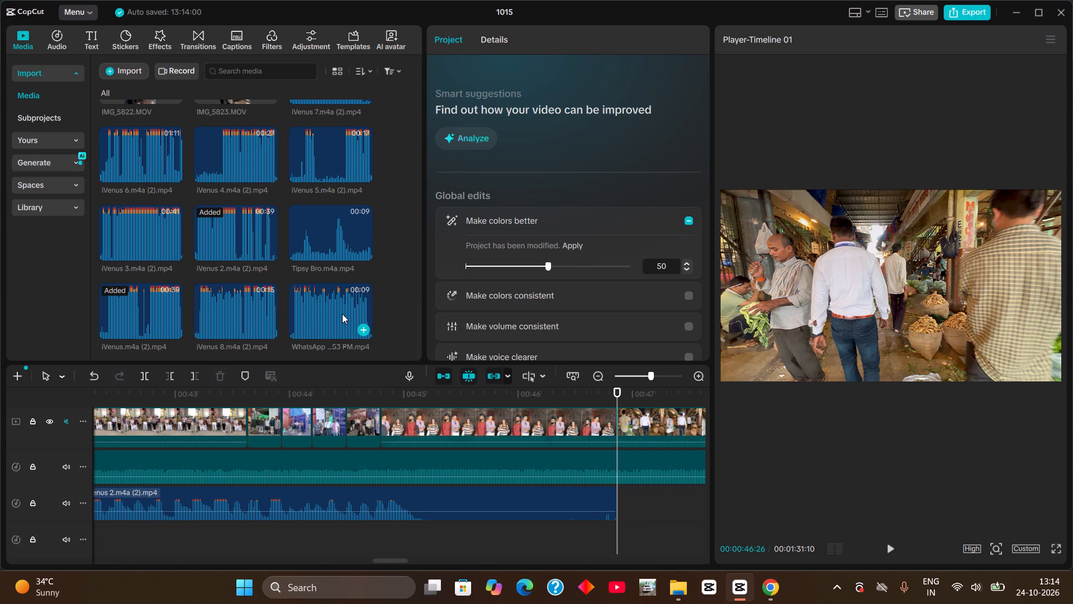
# Place the WhatsApp 1.05.53 PM voice clip on the voice track at 00:00:46:26, directly after the iVenus 2 clip.
pyautogui.moveTo(342, 314); pyautogui.dragTo(619, 501)
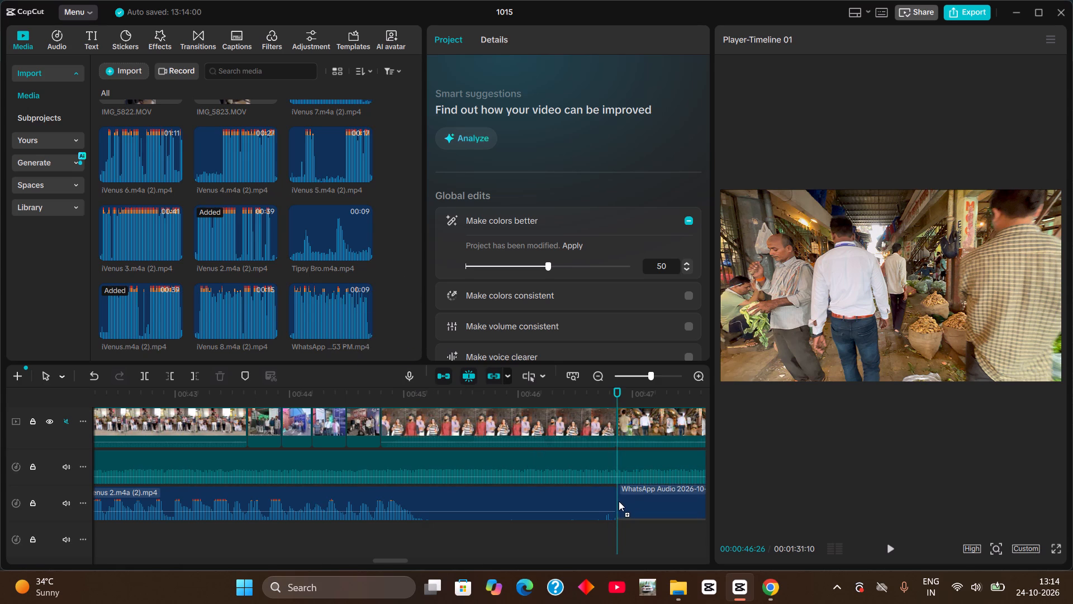
# Split the WhatsApp 1.05.53 PM voice clip at 00:00:47:10 and delete the part before the cut.
pyautogui.moveTo(628, 394); pyautogui.dragTo(666, 412)
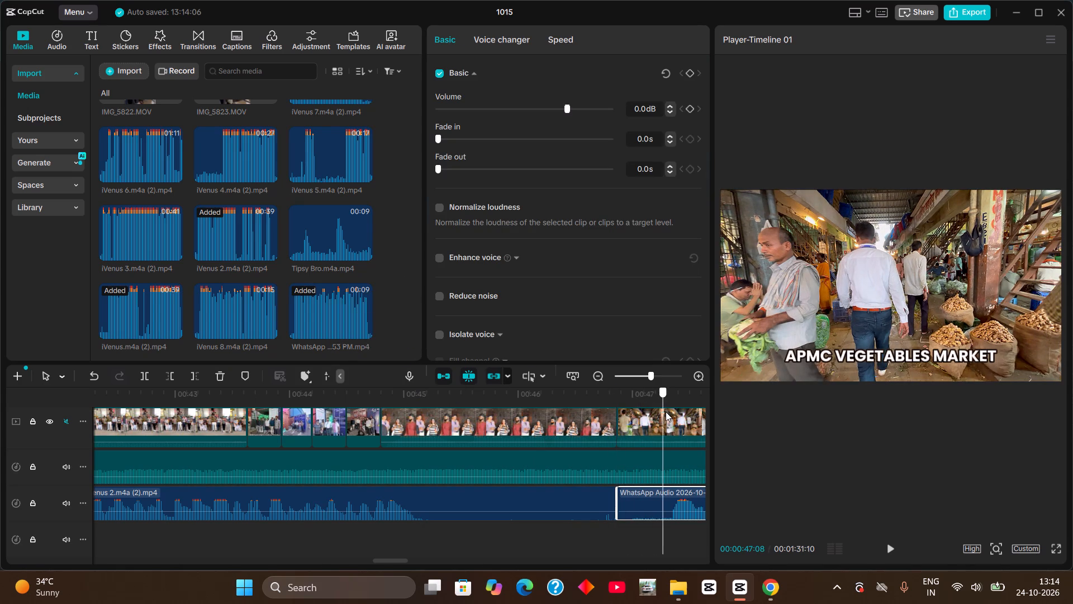
pyautogui.moveTo(666, 412); pyautogui.dragTo(670, 415)
pyautogui.hotkey('ctrl', 'b')
pyautogui.click(642, 501)
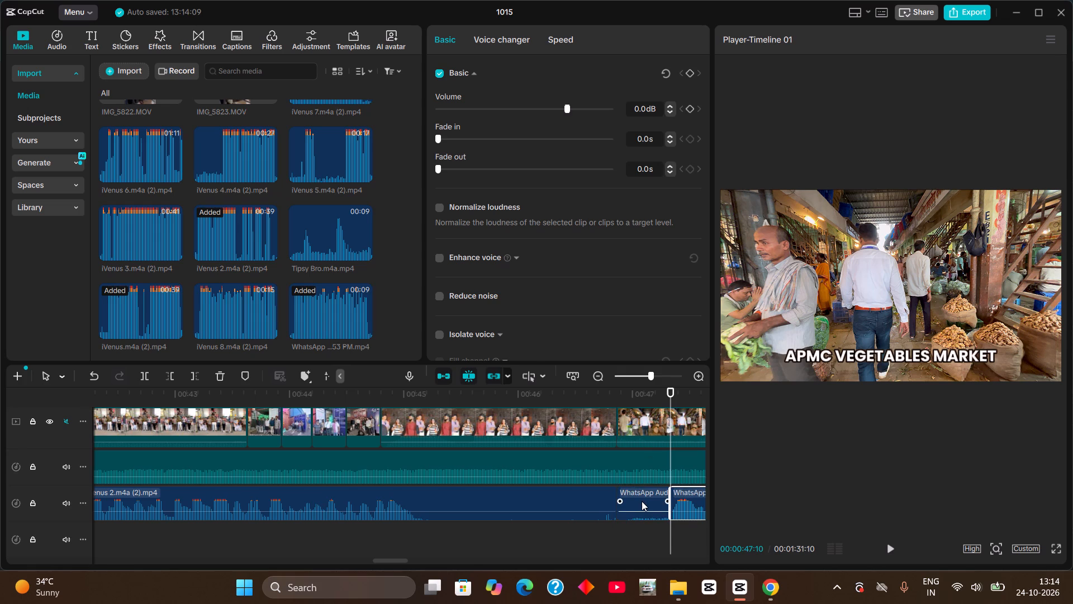
pyautogui.press('BackSpace')
# Move the remaining WhatsApp voice clip back to 00:00:46:26, directly against the end of the iVenus 2 clip.
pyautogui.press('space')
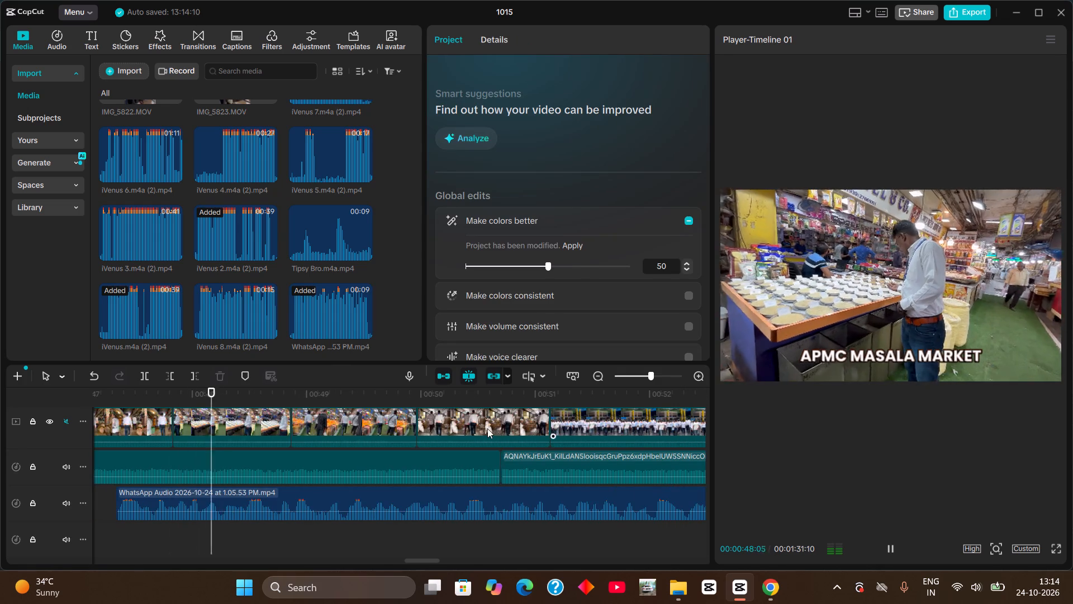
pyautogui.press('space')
pyautogui.moveTo(234, 394); pyautogui.dragTo(185, 395)
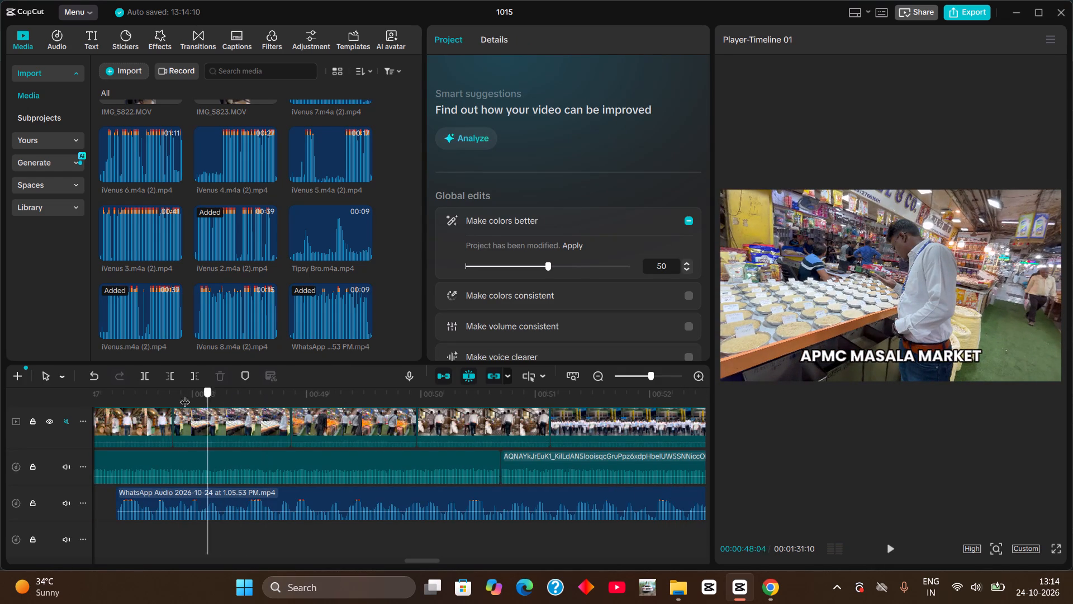
pyautogui.moveTo(185, 395); pyautogui.dragTo(235, 436)
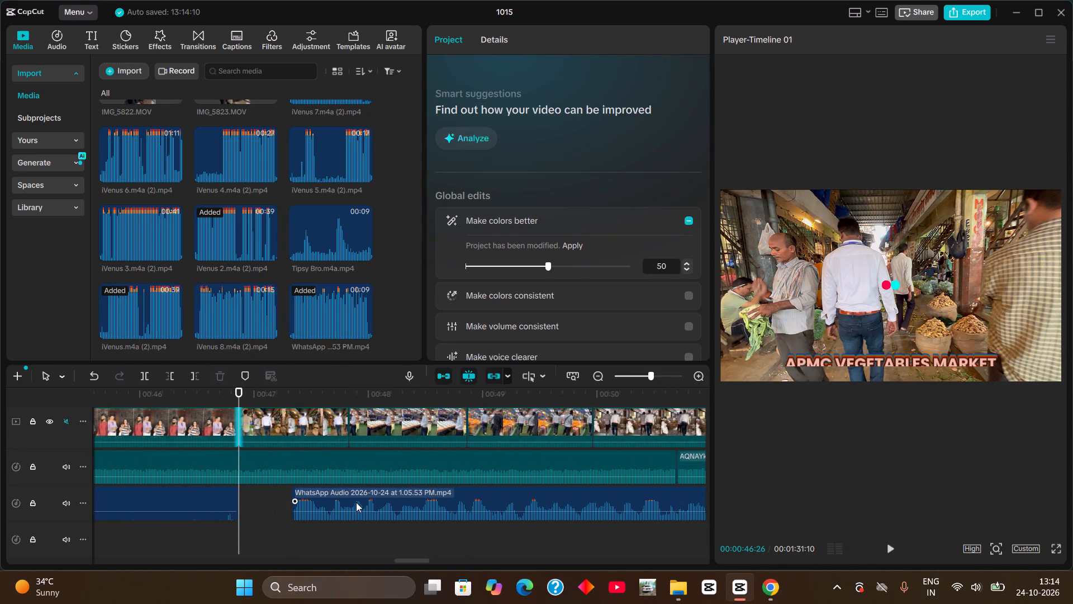
pyautogui.moveTo(357, 507); pyautogui.dragTo(306, 505)
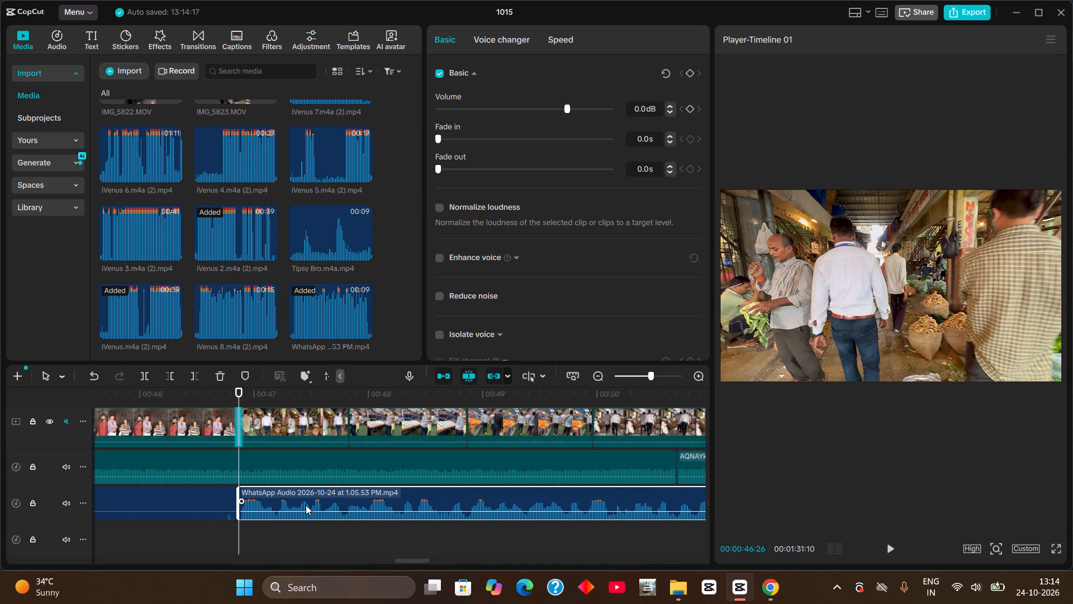
# Review the WhatsApp voice clip against the footage from the APMC Vegetables Market shot to the JNPA Sea Port Visit shot.
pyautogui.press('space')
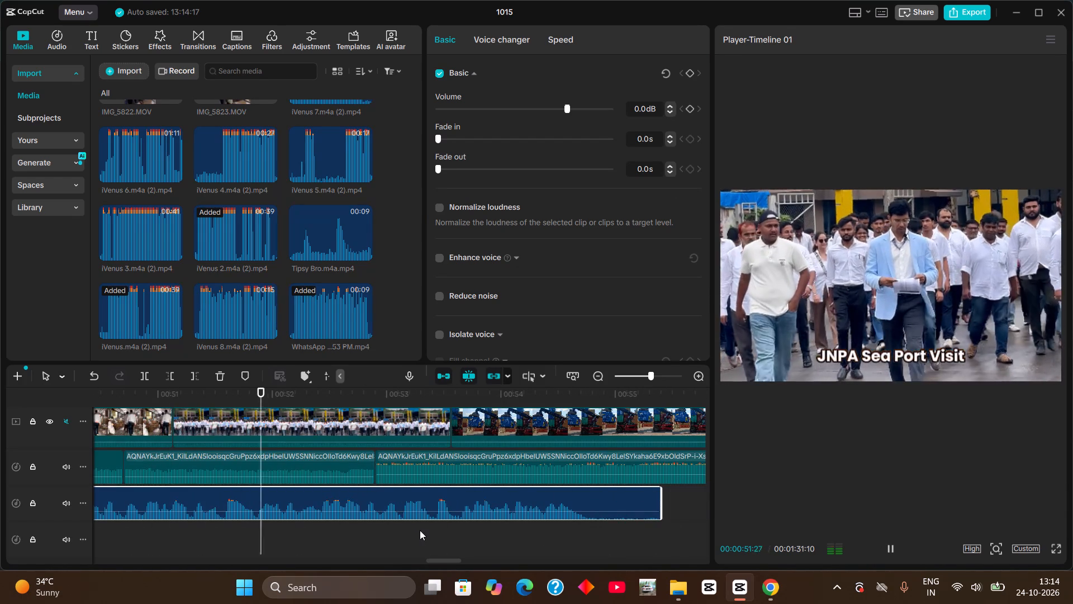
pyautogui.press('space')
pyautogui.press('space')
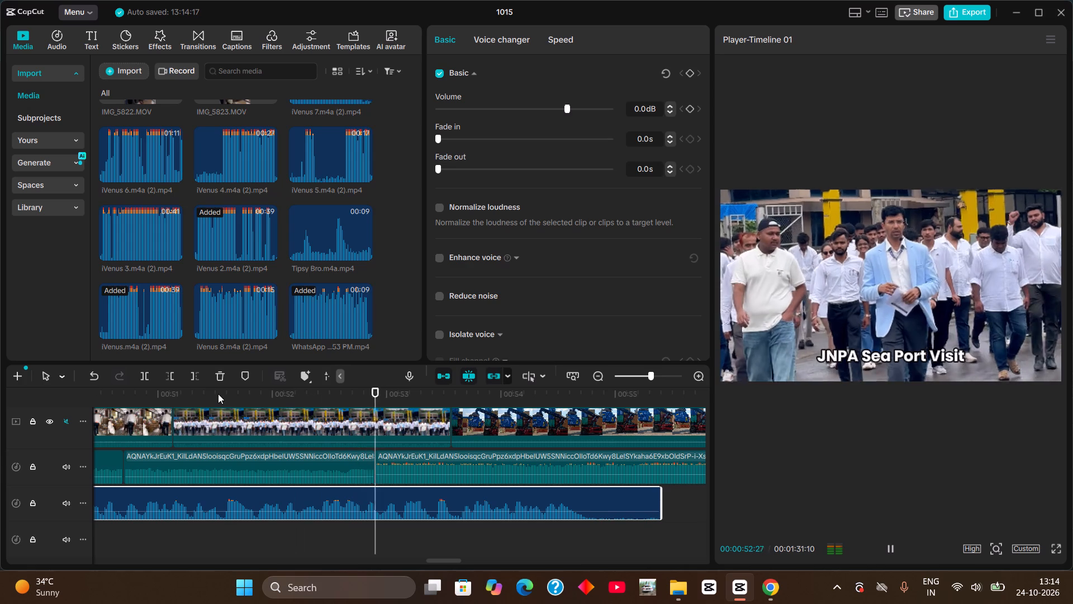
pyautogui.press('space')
pyautogui.moveTo(203, 393); pyautogui.dragTo(115, 424)
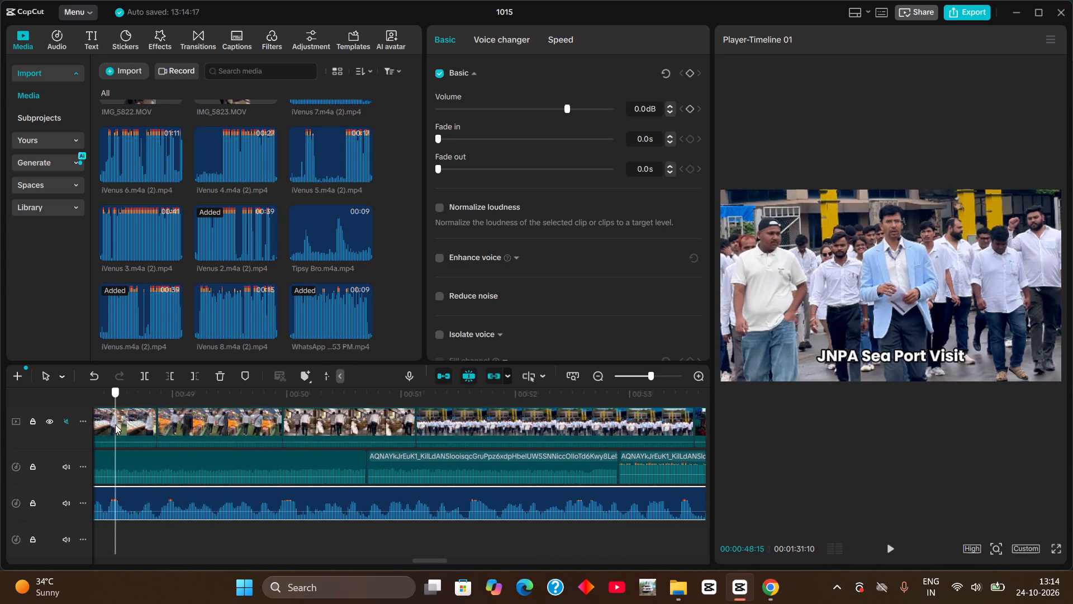
pyautogui.moveTo(115, 424); pyautogui.dragTo(144, 447)
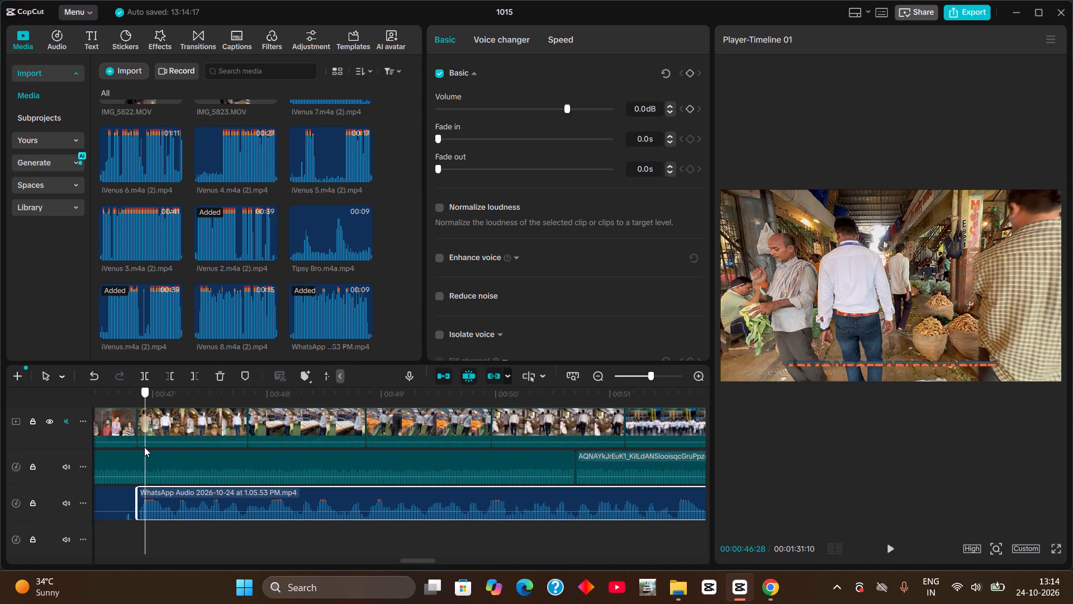
pyautogui.moveTo(144, 447); pyautogui.dragTo(164, 455)
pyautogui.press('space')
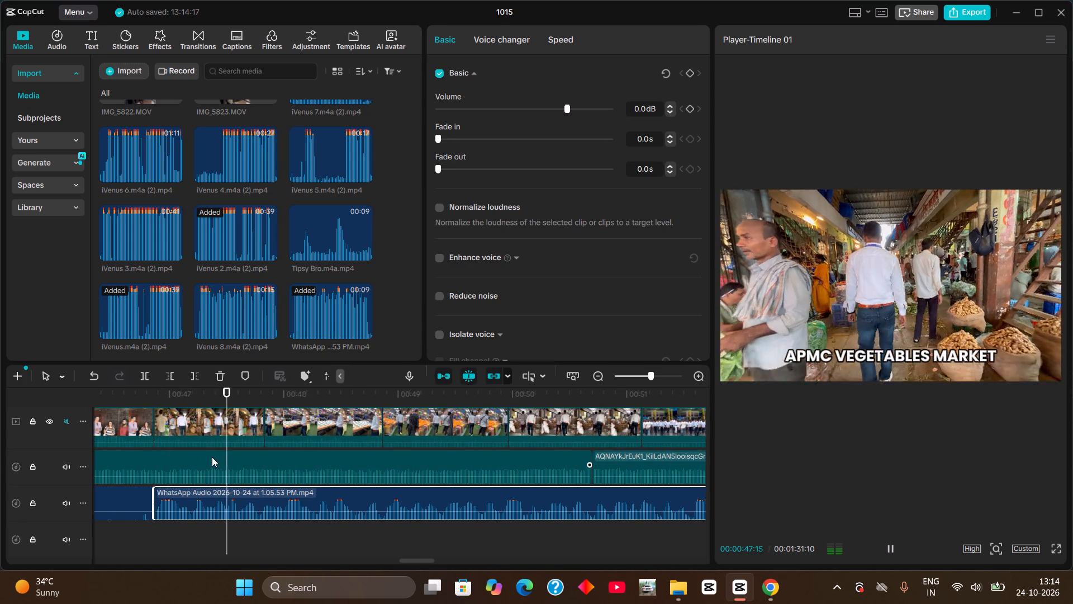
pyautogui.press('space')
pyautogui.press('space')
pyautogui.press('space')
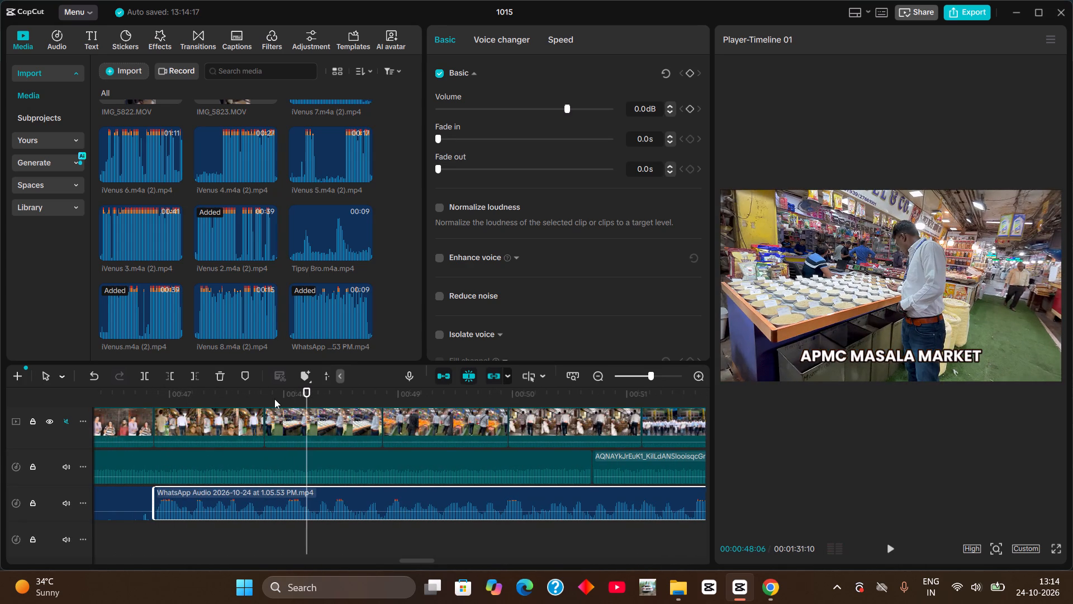
# Split the WhatsApp voice clip near the end of the vegetables market shot at 00:00:47:24 and delete the part before the cut.
pyautogui.moveTo(274, 394); pyautogui.dragTo(260, 402)
pyautogui.hotkey('ctrl', 'b')
pyautogui.click(235, 493)
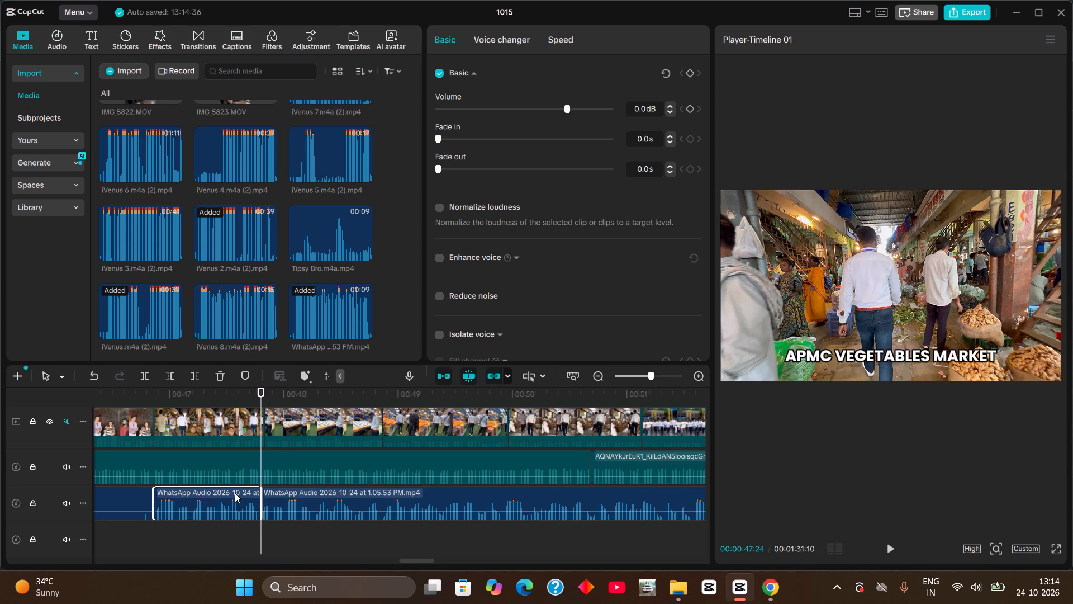
pyautogui.press('BackSpace')
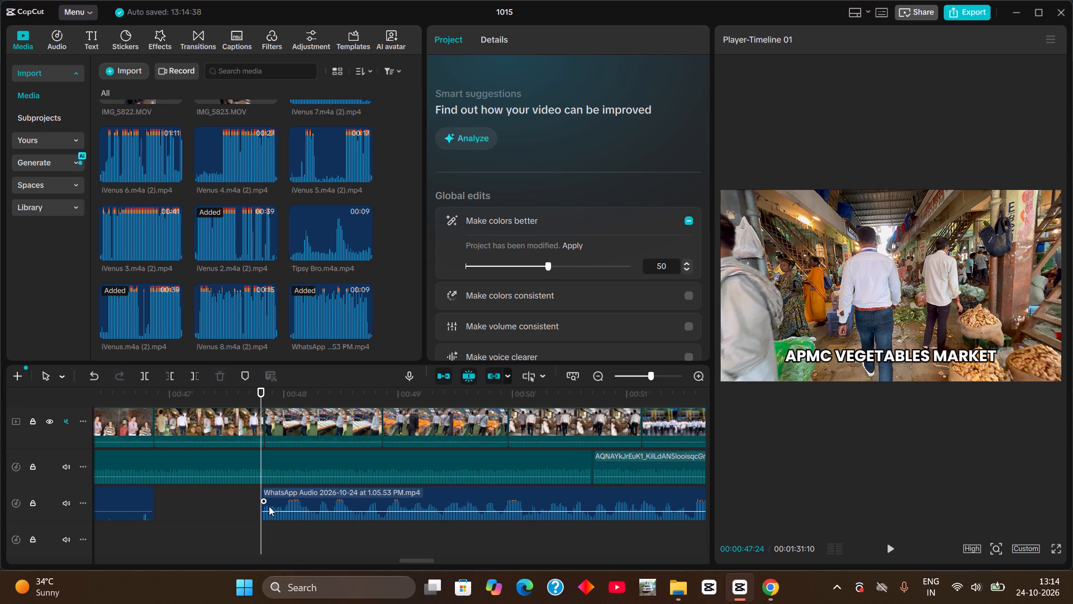
# Move the shortened WhatsApp voice clip back to 00:00:46:26 and play it against the market shots.
pyautogui.moveTo(315, 507); pyautogui.dragTo(212, 508)
pyautogui.click(158, 397)
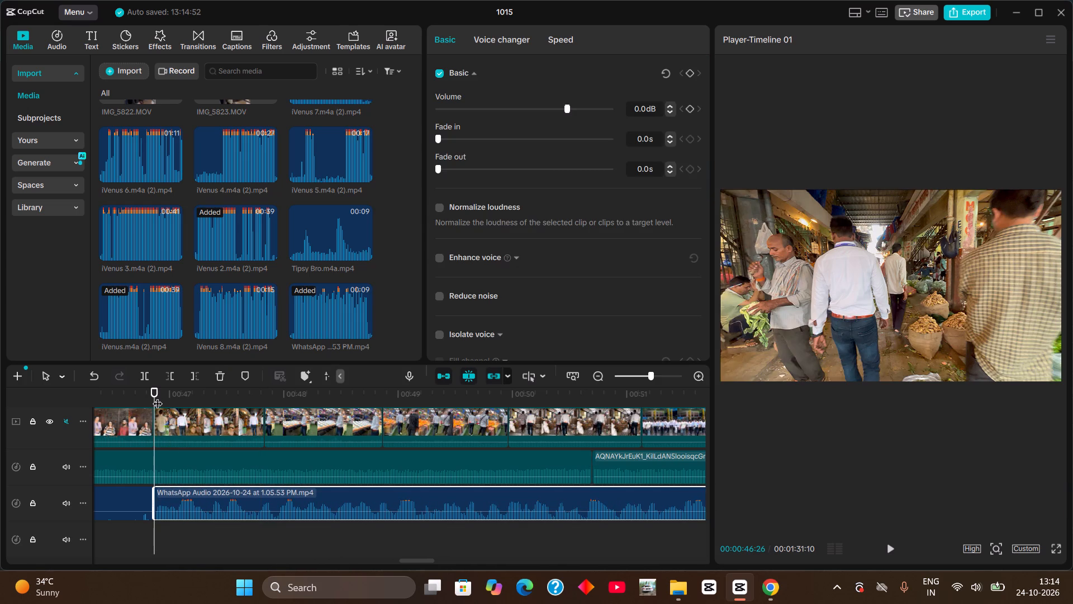
pyautogui.click(158, 397)
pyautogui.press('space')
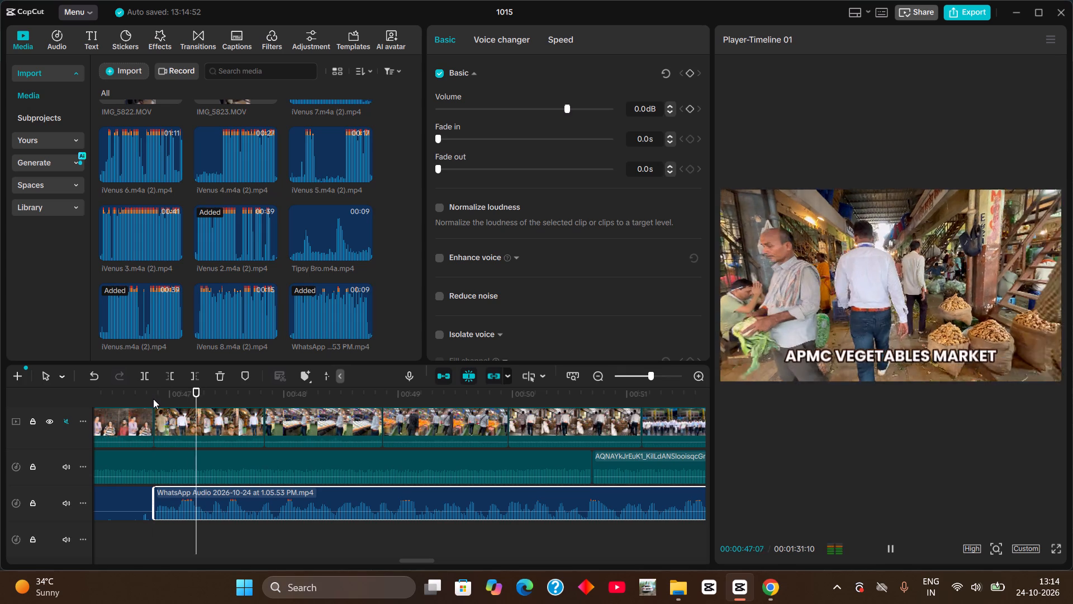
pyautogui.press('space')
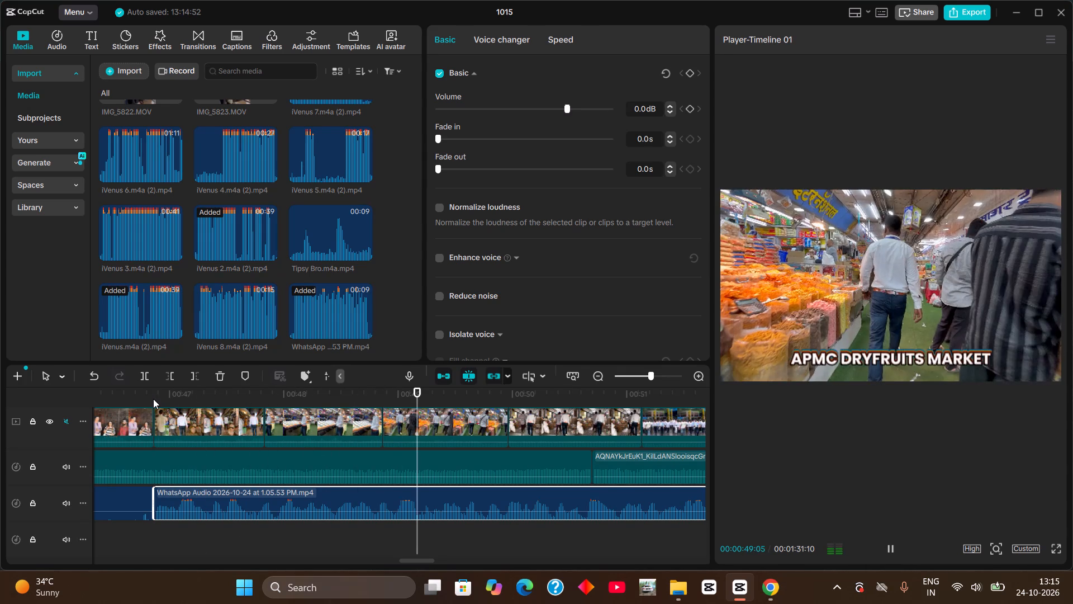
pyautogui.click(153, 399)
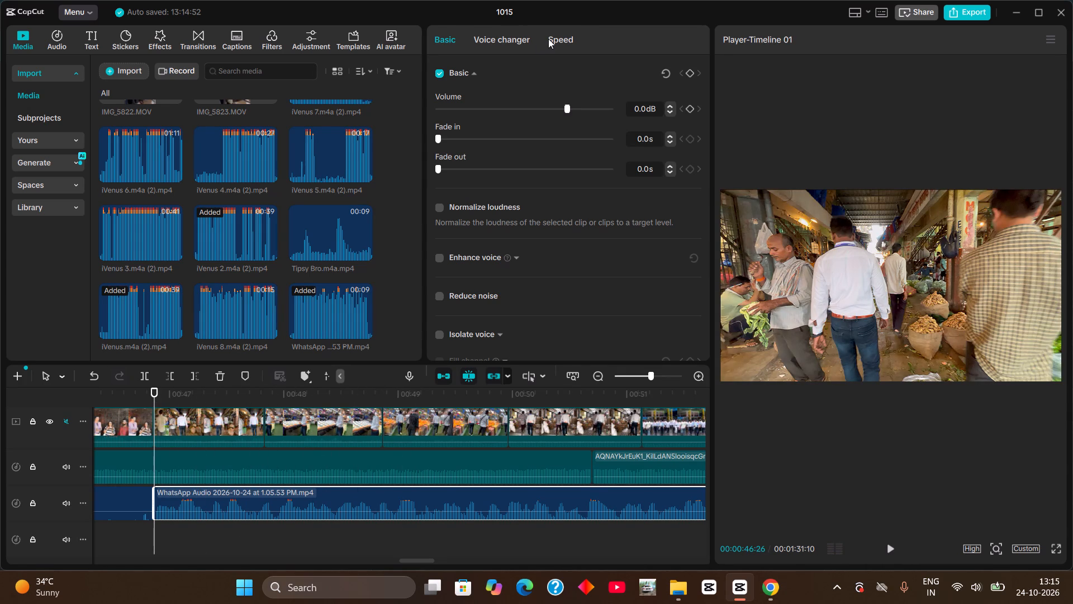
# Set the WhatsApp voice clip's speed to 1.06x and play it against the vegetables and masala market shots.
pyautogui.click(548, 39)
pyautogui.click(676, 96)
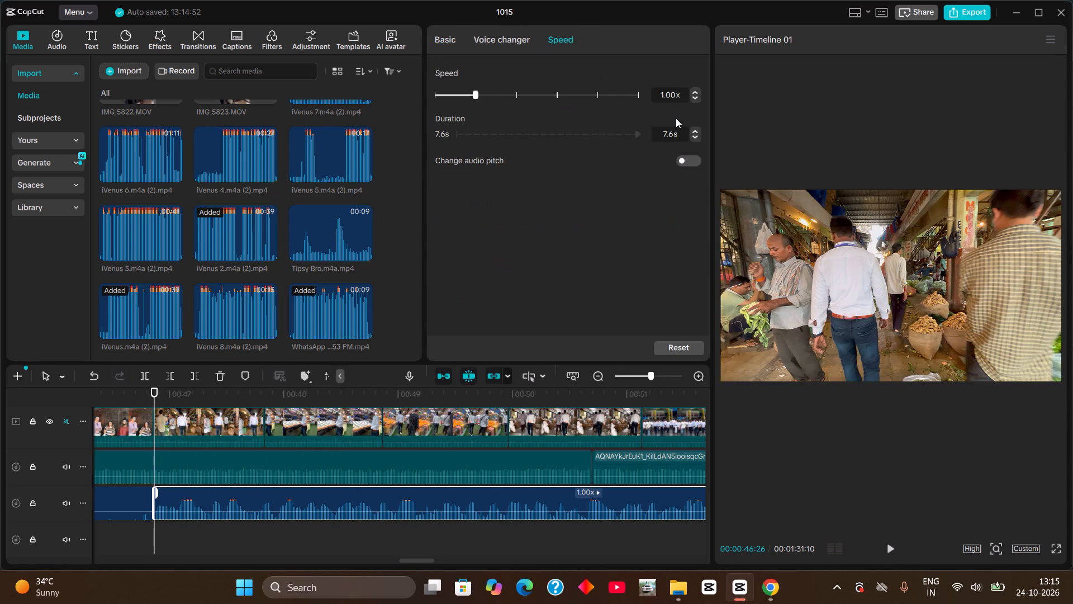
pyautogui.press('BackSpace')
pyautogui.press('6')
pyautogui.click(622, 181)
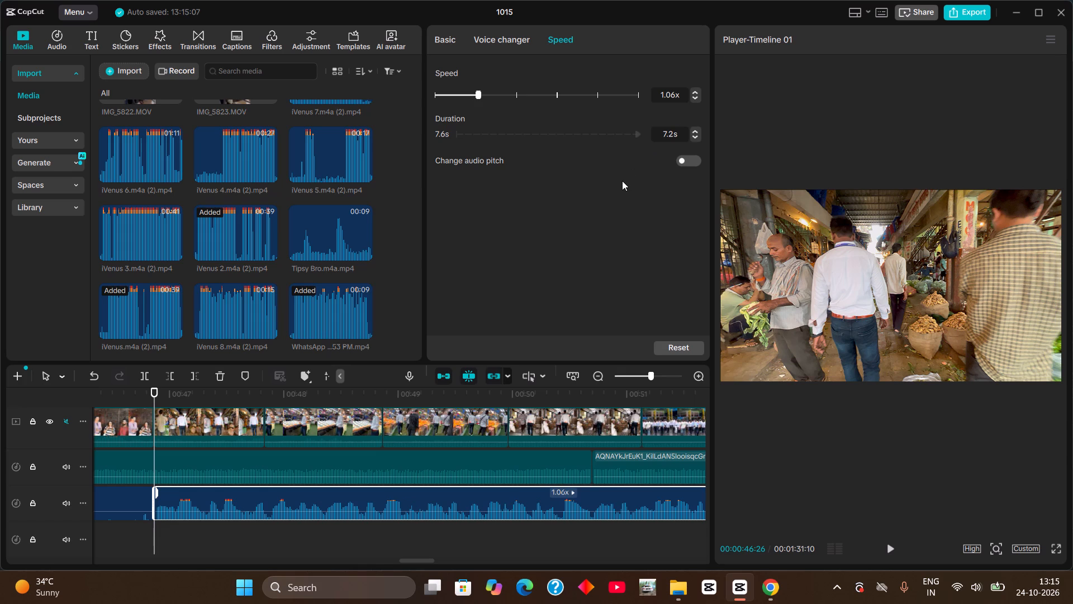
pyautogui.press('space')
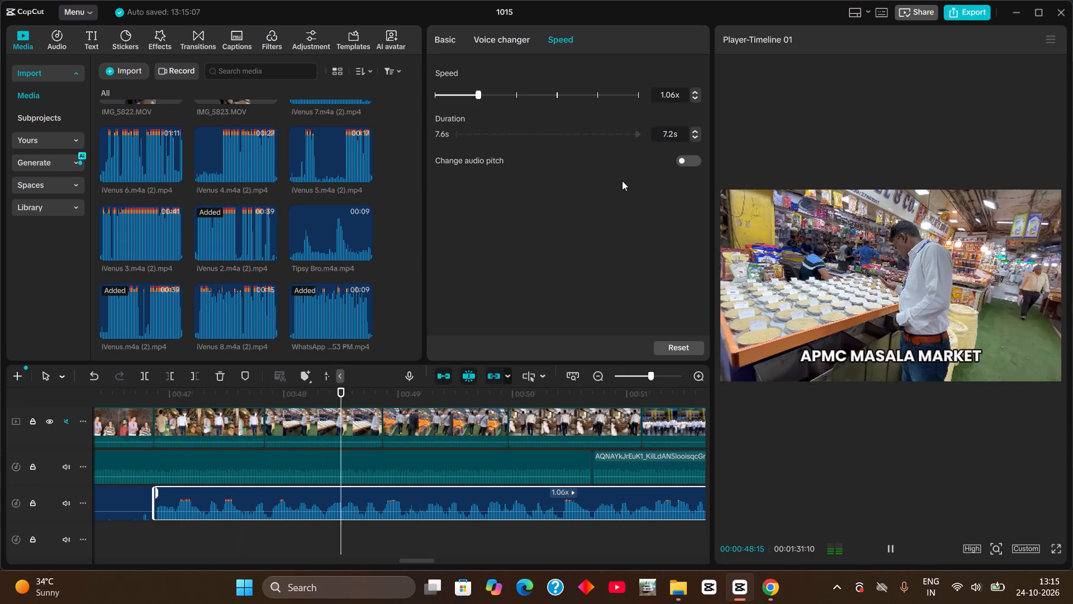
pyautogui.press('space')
# Set the WhatsApp voice clip's speed to 1.10x and play it from 00:00:46:26 against the market shots.
pyautogui.click(675, 93)
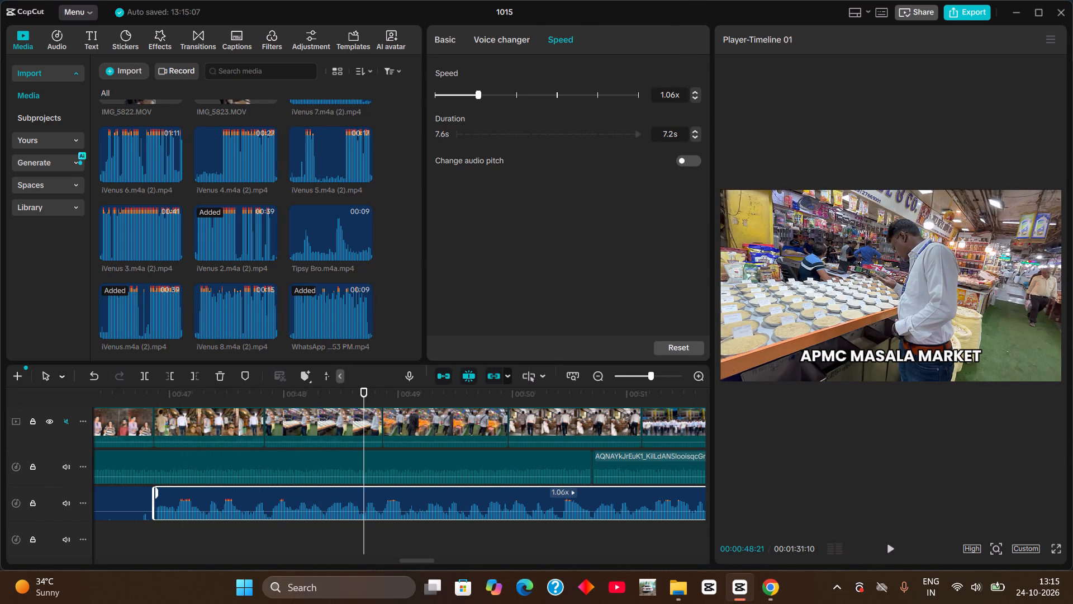
pyautogui.press('BackSpace')
pyautogui.press('BackSpace')
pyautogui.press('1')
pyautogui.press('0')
pyautogui.click(620, 187)
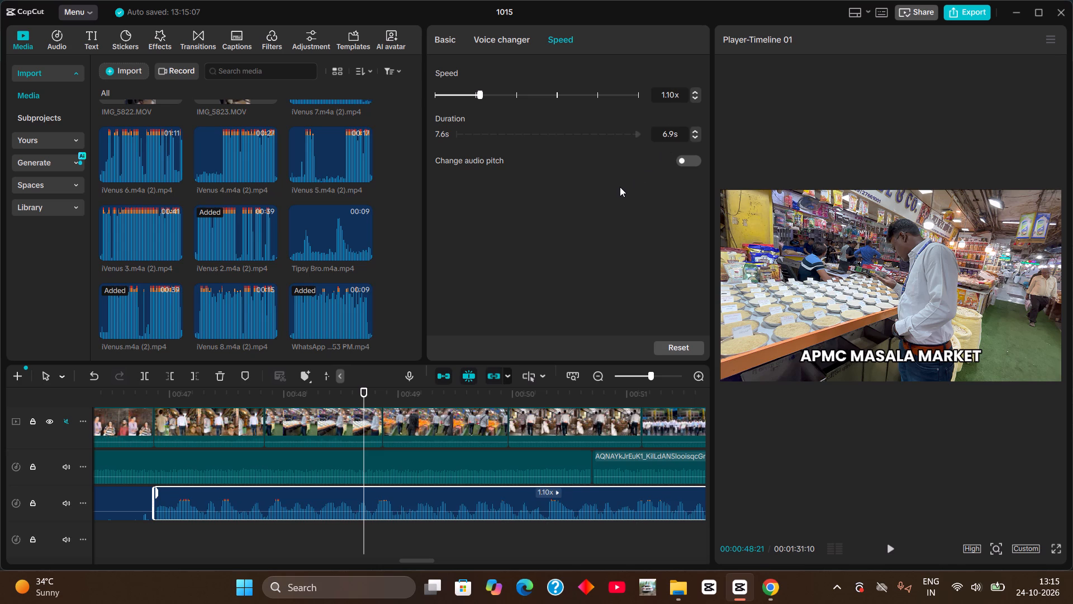
pyautogui.click(155, 398)
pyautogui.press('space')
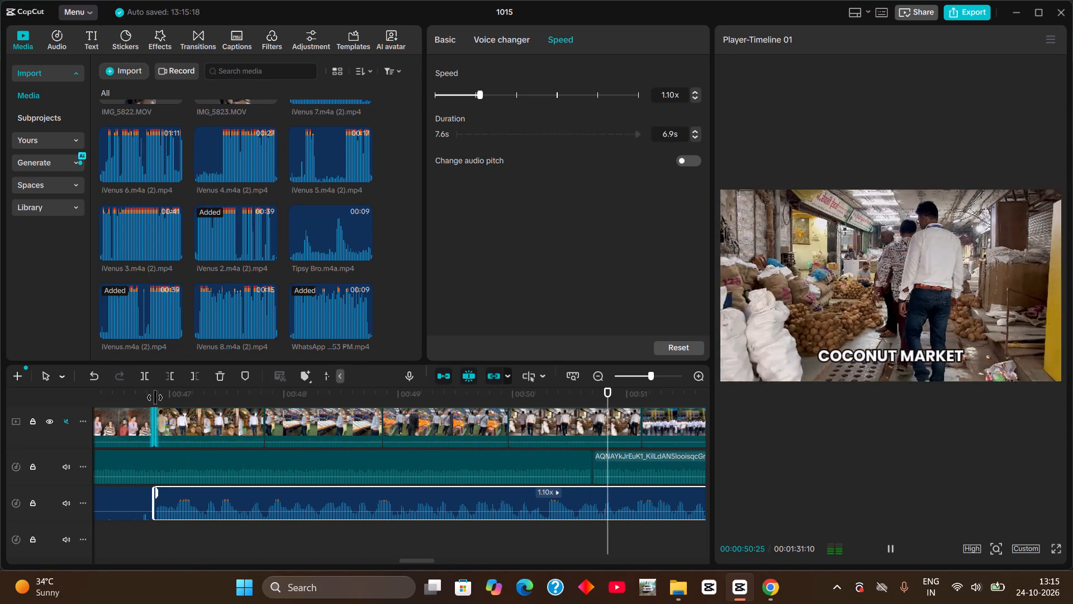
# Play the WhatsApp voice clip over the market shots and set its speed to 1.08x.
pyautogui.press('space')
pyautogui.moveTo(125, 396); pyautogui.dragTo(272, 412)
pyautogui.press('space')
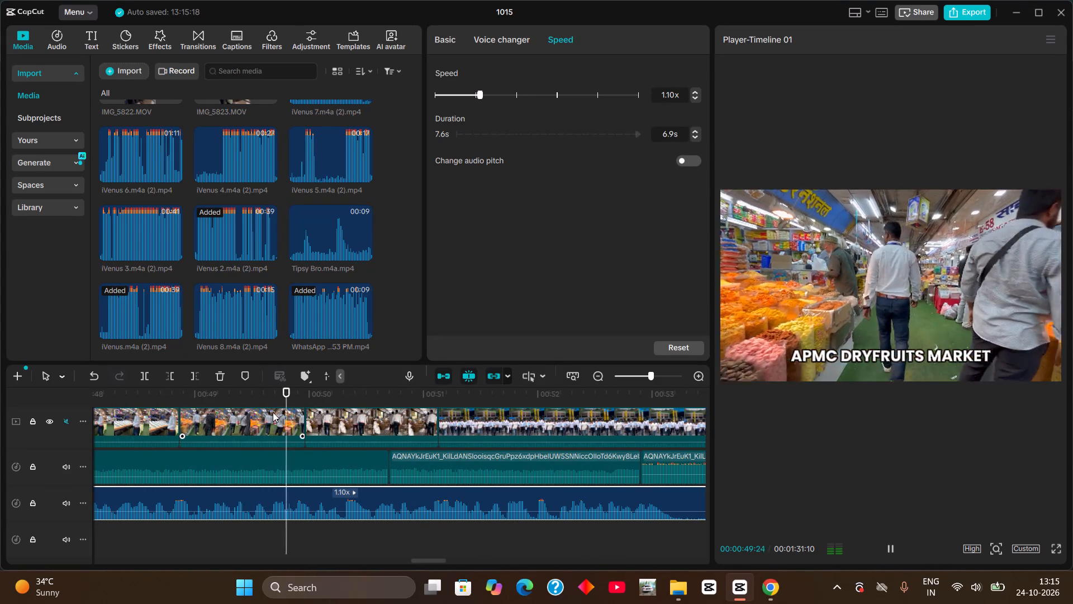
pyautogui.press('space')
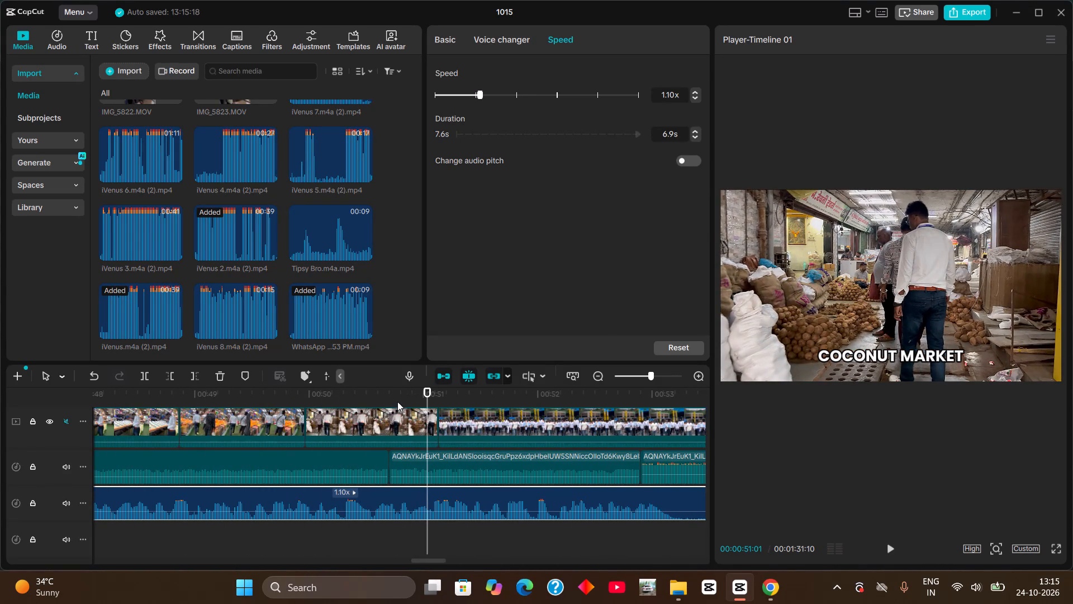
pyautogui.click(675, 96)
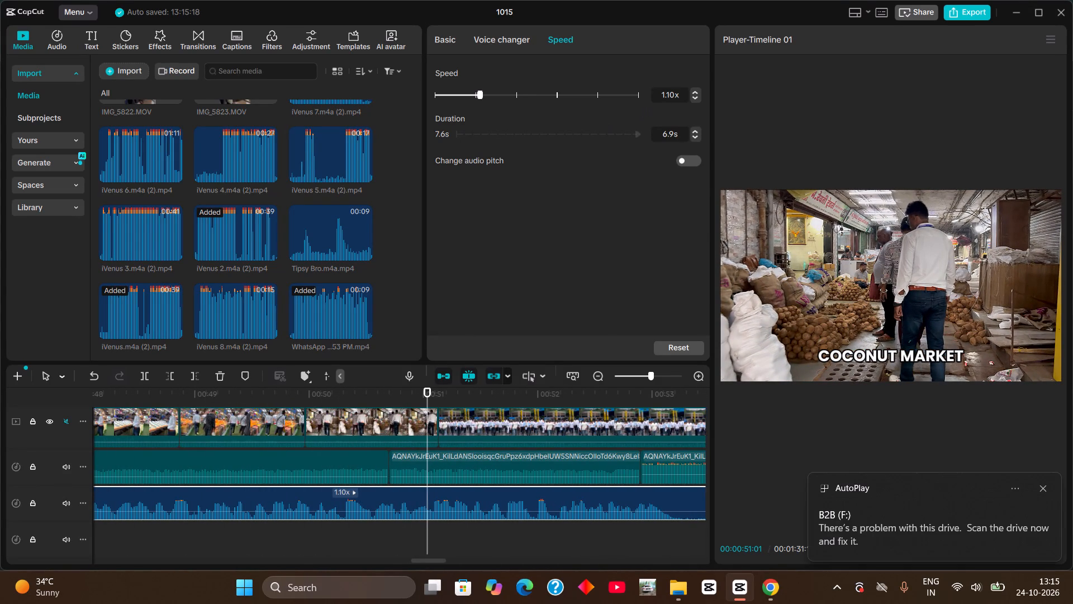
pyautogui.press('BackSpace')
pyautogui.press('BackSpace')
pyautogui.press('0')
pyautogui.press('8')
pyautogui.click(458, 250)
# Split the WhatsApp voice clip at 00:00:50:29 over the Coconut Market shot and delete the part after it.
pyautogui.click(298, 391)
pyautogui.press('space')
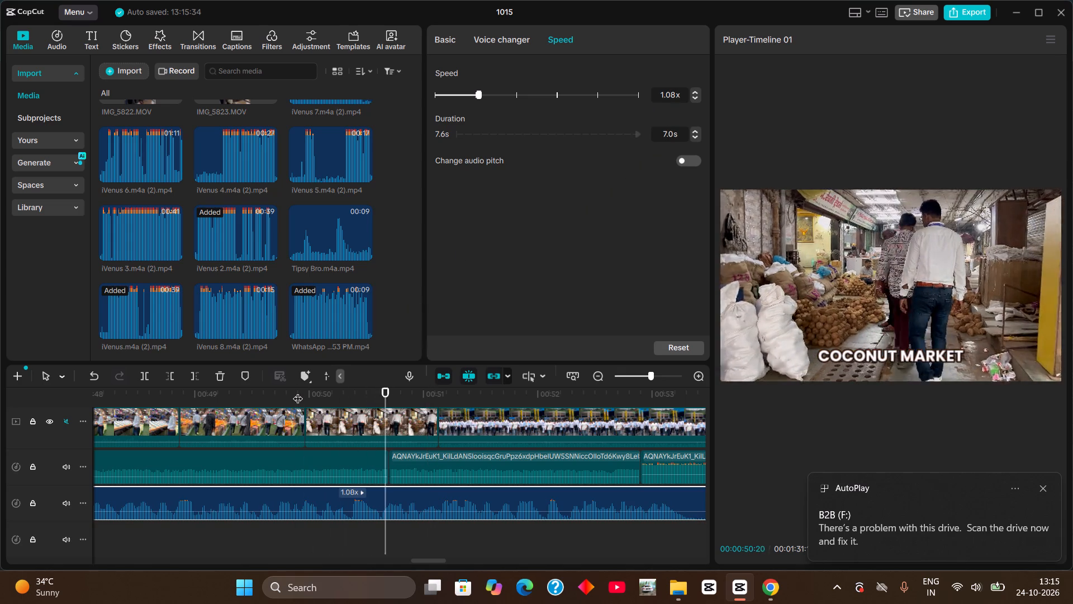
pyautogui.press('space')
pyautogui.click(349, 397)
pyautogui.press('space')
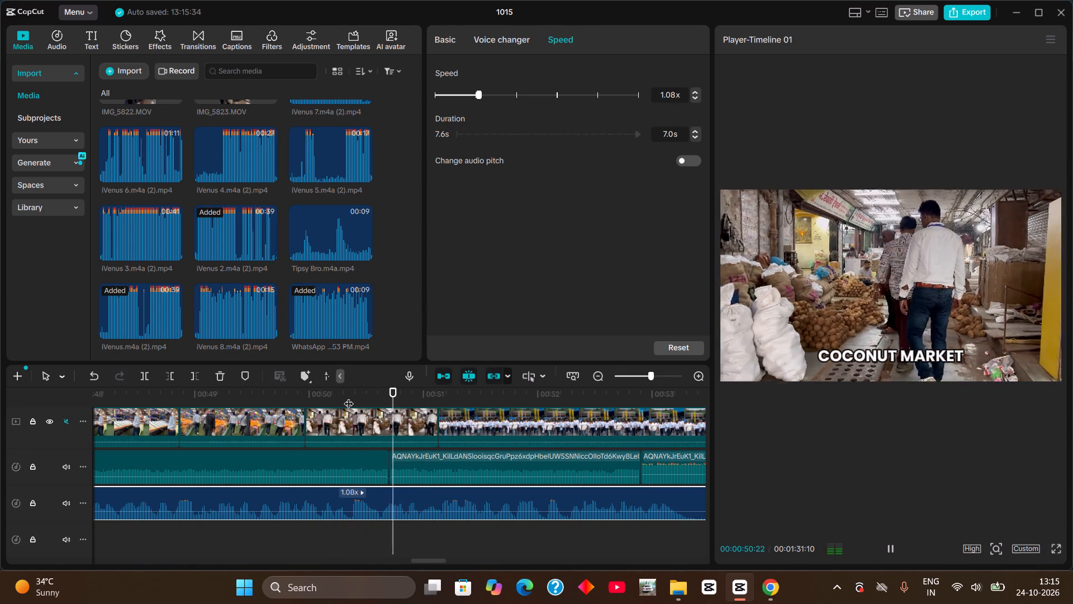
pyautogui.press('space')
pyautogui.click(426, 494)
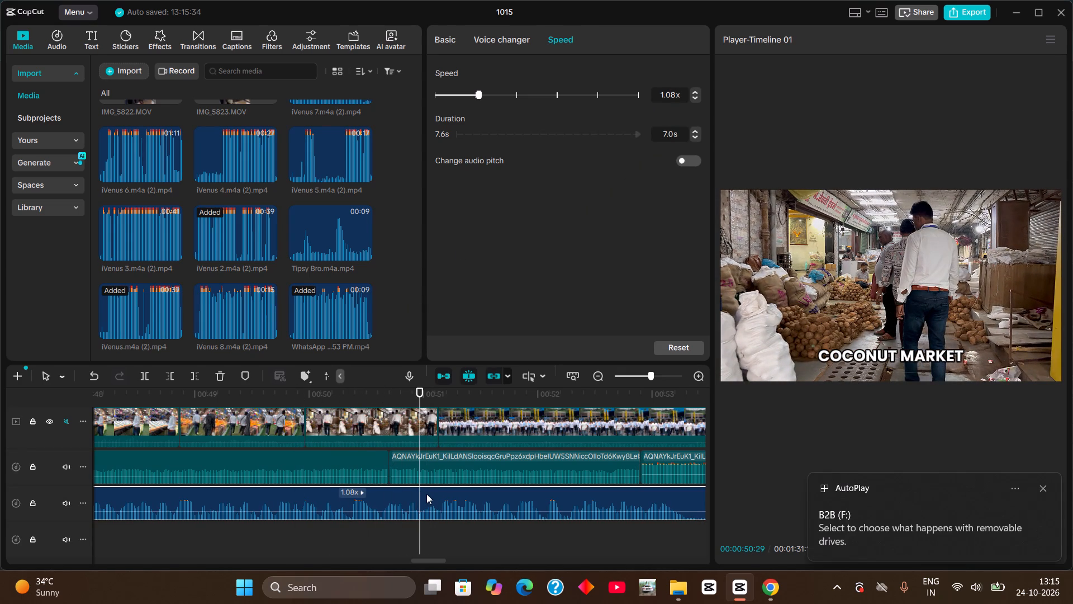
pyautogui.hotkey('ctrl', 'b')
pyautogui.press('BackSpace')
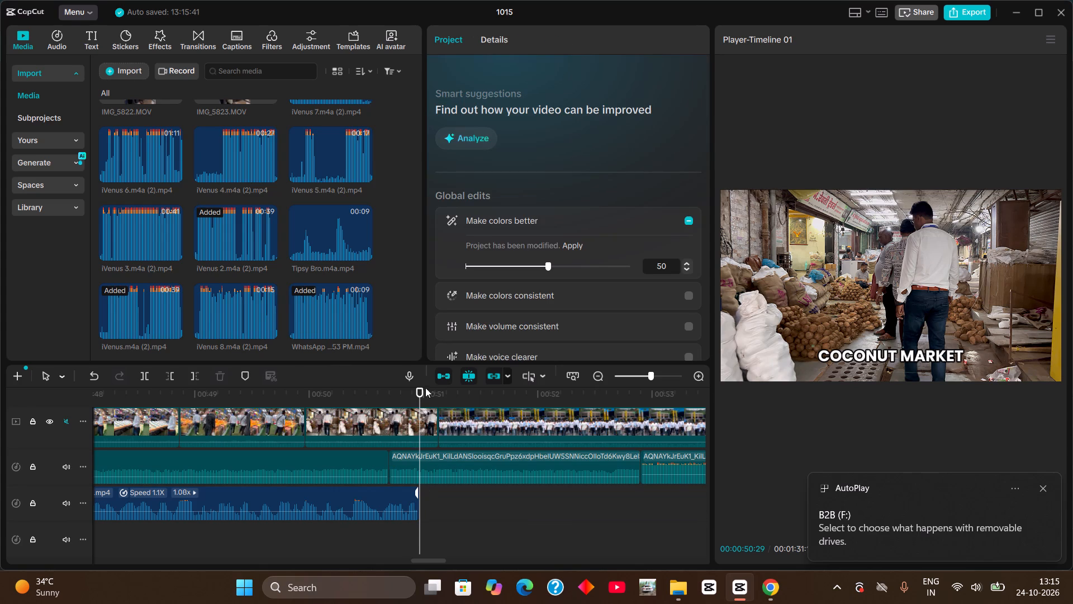
# Review the trimmed WhatsApp voice against the footage from the vegetables market shot to the JNPA Sea Port Visit shot.
pyautogui.click(420, 502)
pyautogui.moveTo(269, 393); pyautogui.dragTo(278, 419)
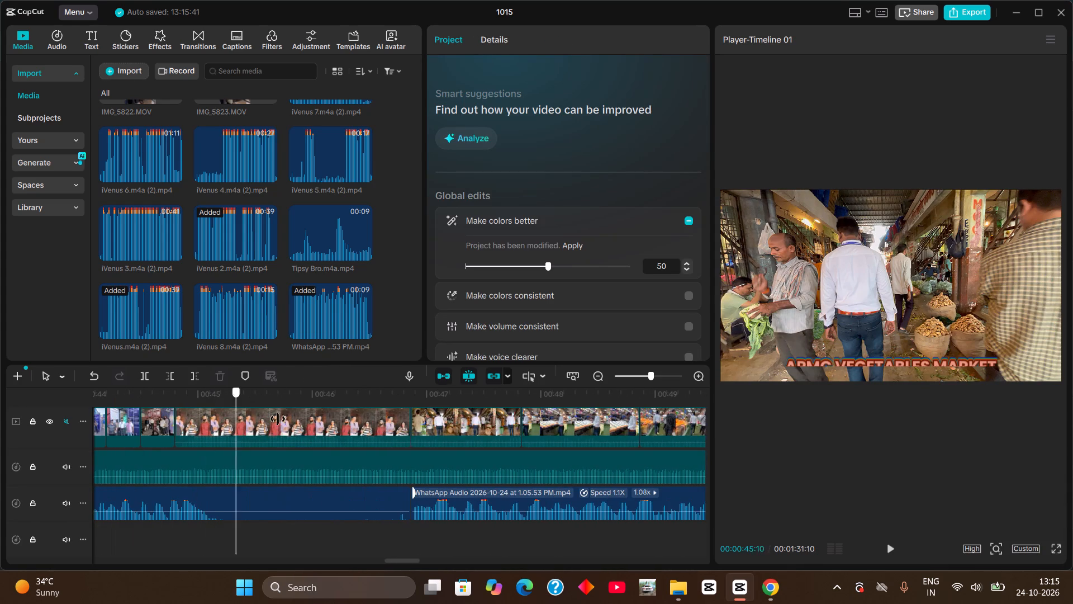
pyautogui.moveTo(278, 419); pyautogui.dragTo(413, 447)
pyautogui.press('space')
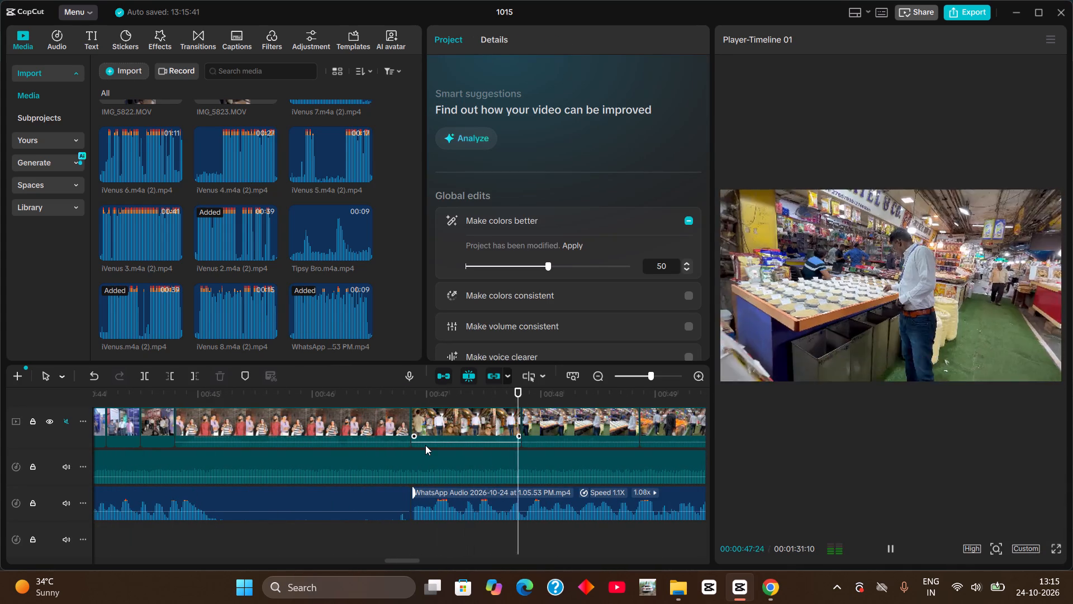
pyautogui.press('space')
pyautogui.click(410, 399)
pyautogui.press('space')
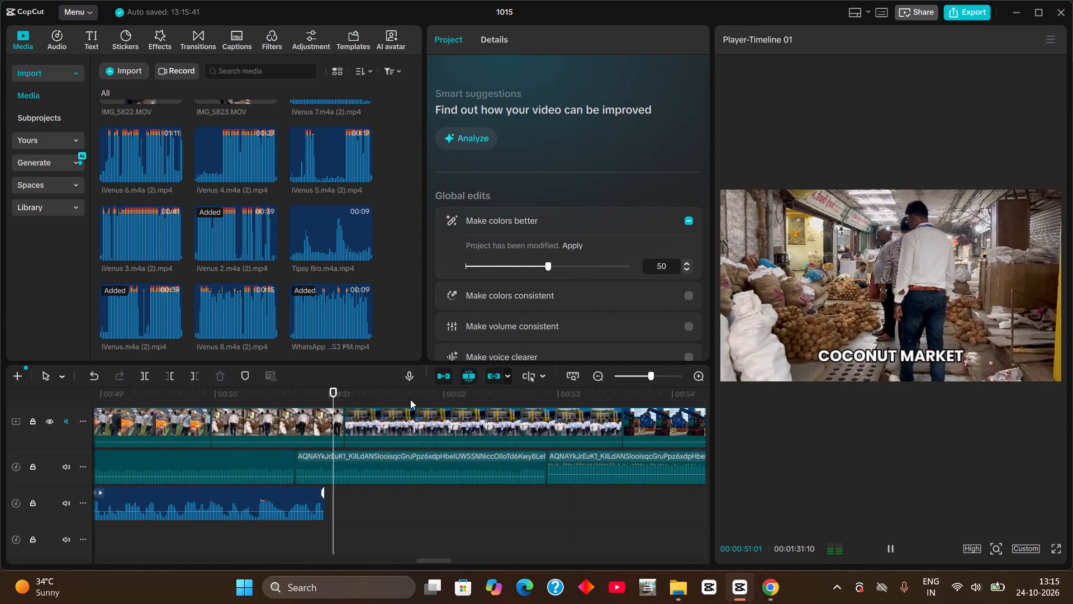
pyautogui.press('space')
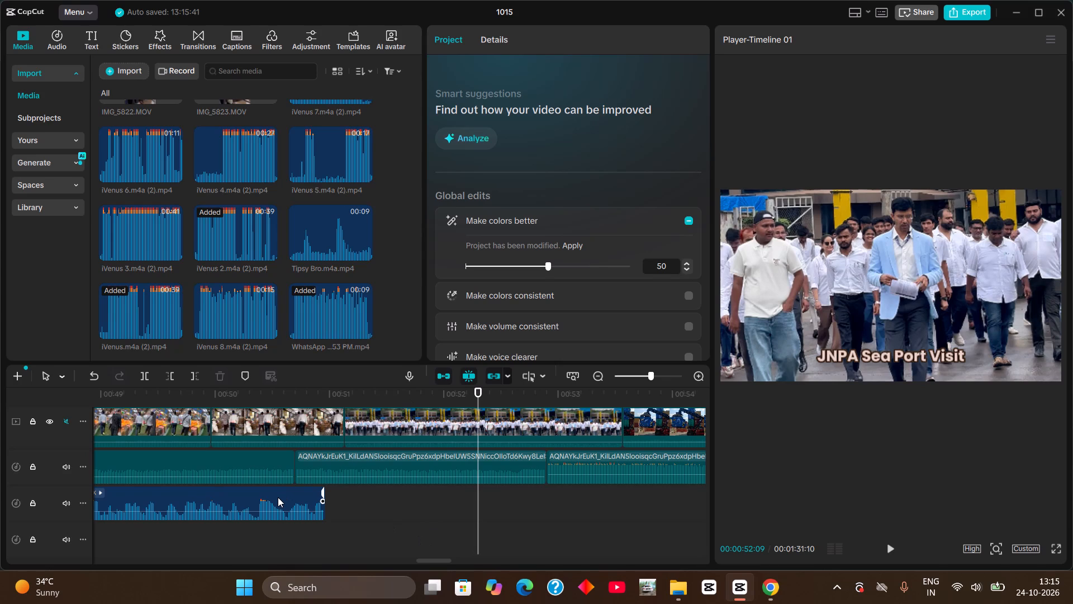
# Undo the deletion, split and speed changes made to the WhatsApp voice clip.
pyautogui.hotkey('ctrl', 'z')
pyautogui.hotkey('ctrl', 'z')
pyautogui.hotkey('ctrl', 'z')
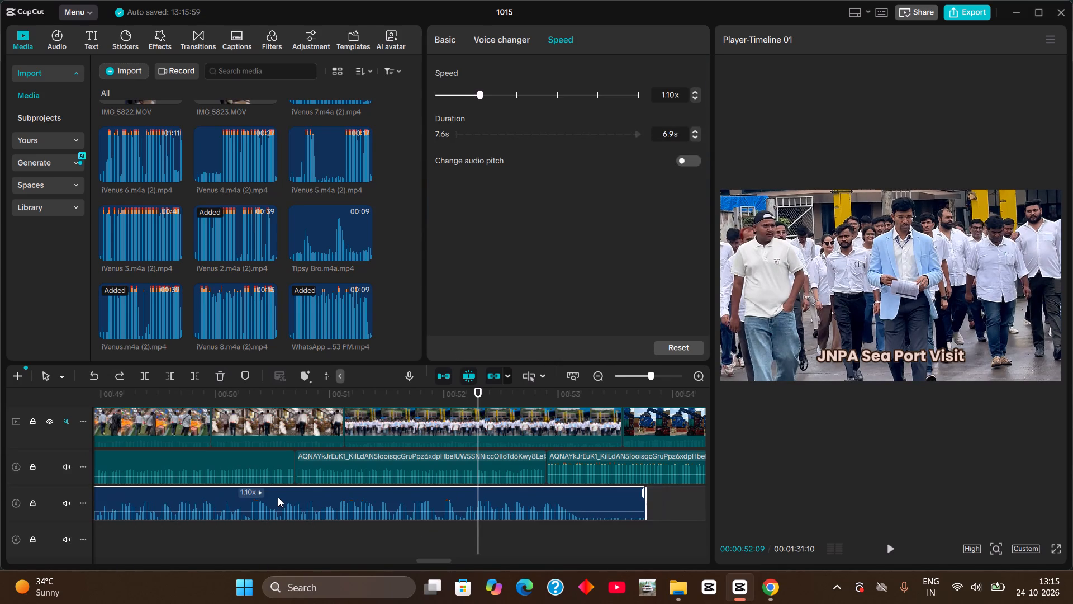
pyautogui.hotkey('ctrl', 'z')
pyautogui.hotkey('ctrl', 'z')
# Play the market narration to find its end, split the WhatsApp voice clip at 00:00:51:07 and delete the part after it.
pyautogui.moveTo(194, 395); pyautogui.dragTo(183, 412)
pyautogui.press('space')
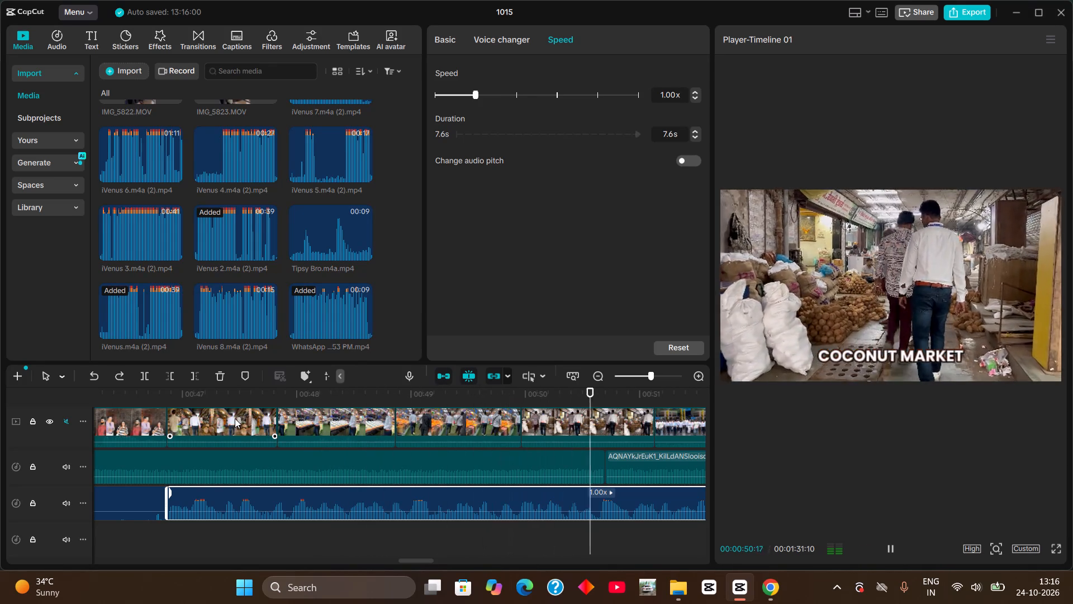
pyautogui.press('space')
pyautogui.moveTo(659, 391); pyautogui.dragTo(647, 390)
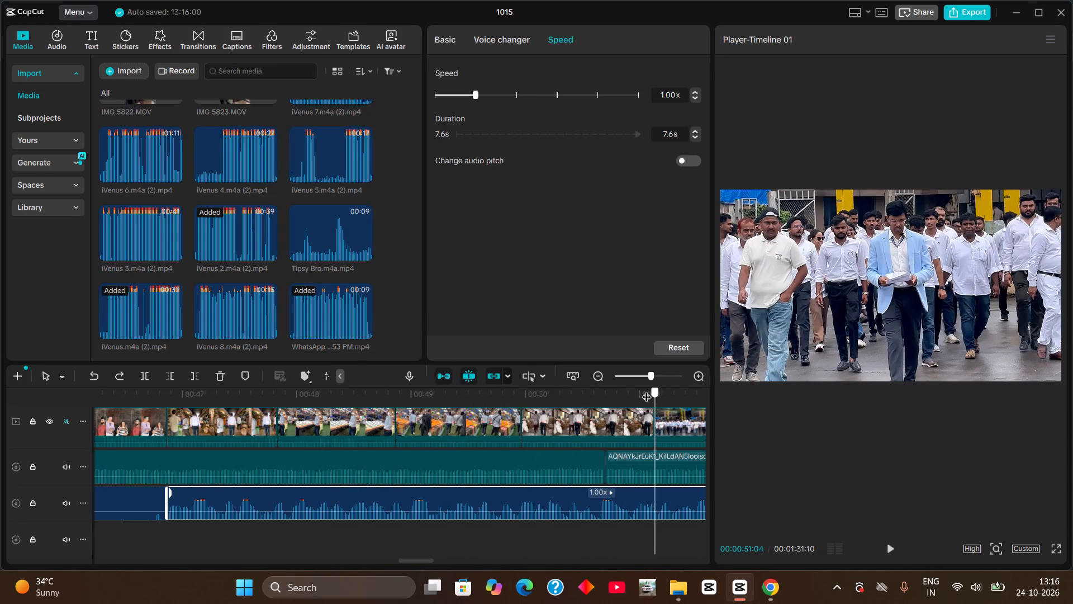
pyautogui.moveTo(647, 390); pyautogui.dragTo(616, 390)
pyautogui.click(616, 390)
pyautogui.press('space')
pyautogui.press('space')
pyautogui.press('space')
pyautogui.press('space')
pyautogui.moveTo(616, 390); pyautogui.dragTo(569, 390)
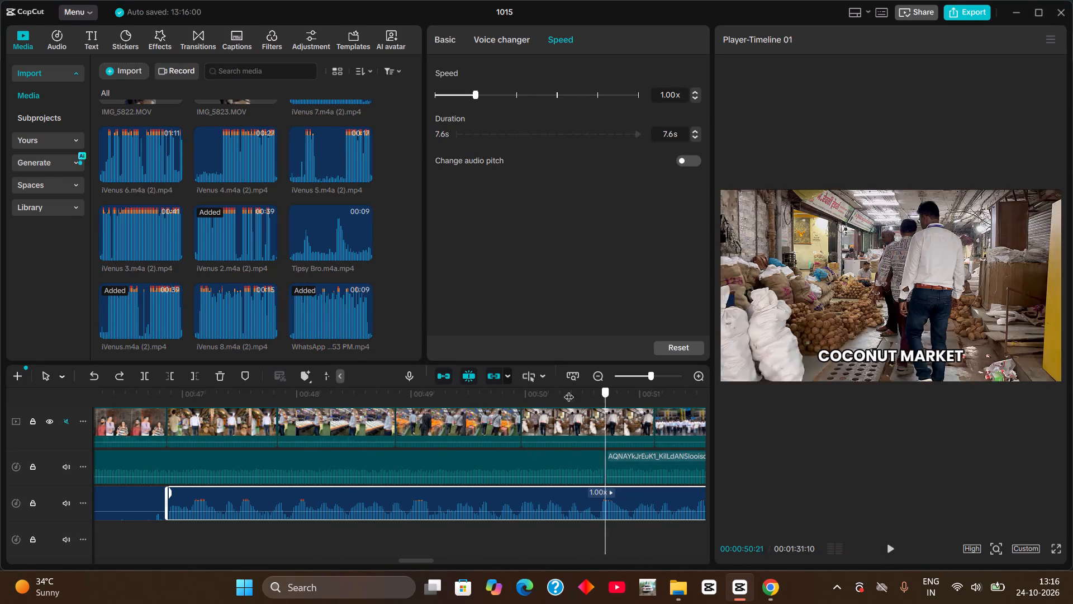
pyautogui.moveTo(569, 390); pyautogui.dragTo(554, 391)
pyautogui.press('space')
pyautogui.press('space')
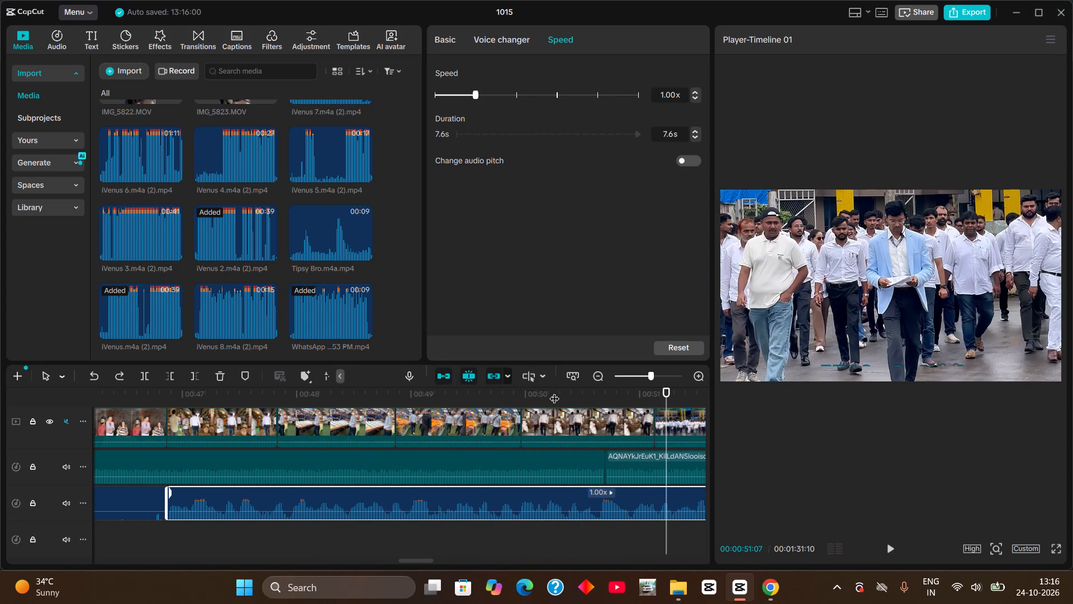
pyautogui.click(664, 501)
pyautogui.hotkey('ctrl', 'b')
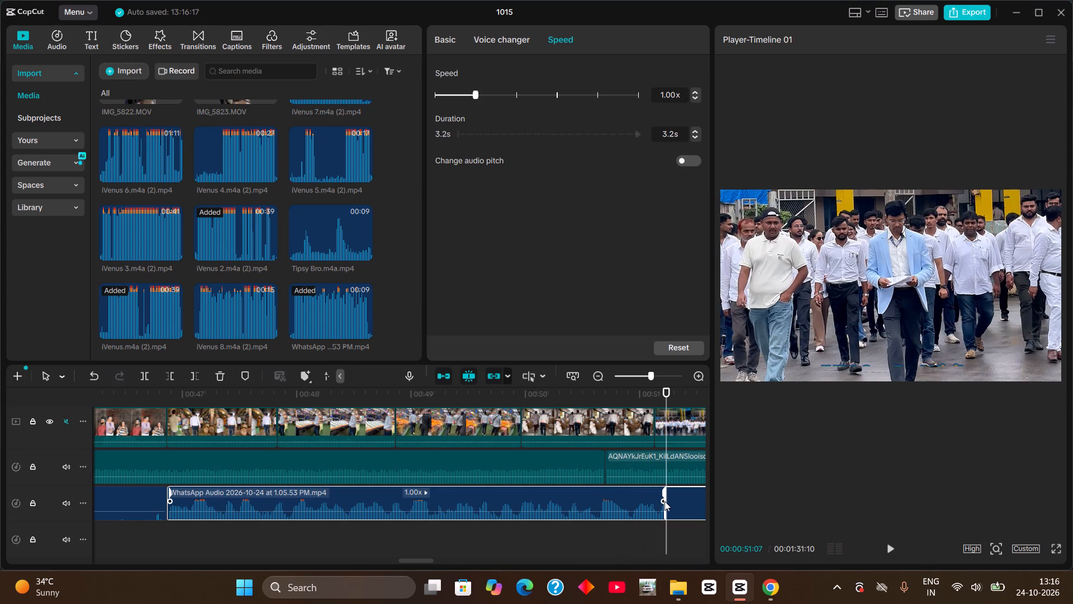
pyautogui.press('BackSpace')
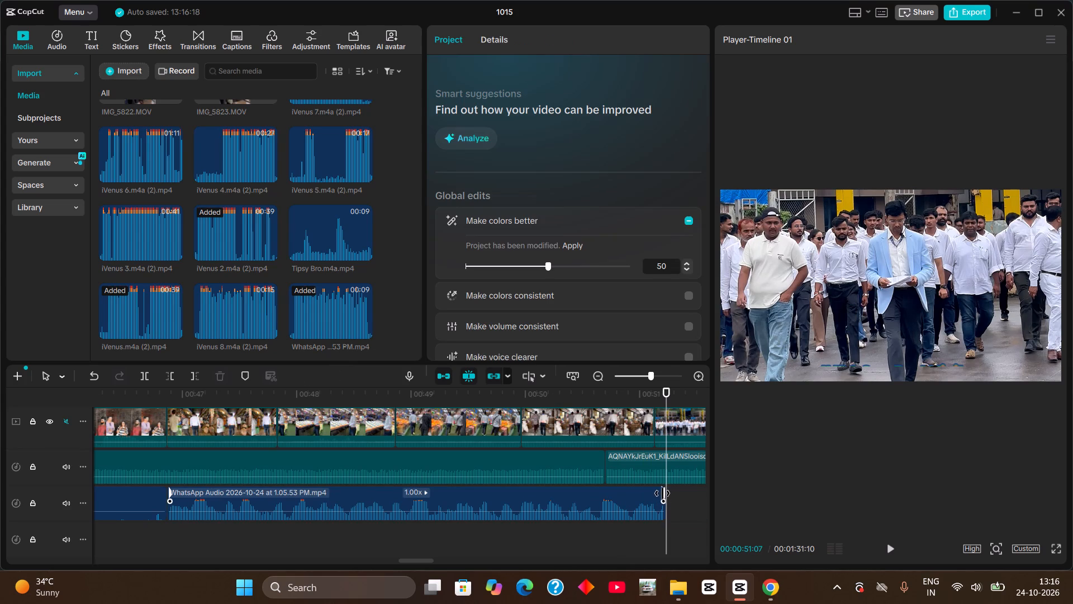
# Speed up the WhatsApp voice clip to 1.02x so it ends where the JNPA Sea Port shot begins, and play it back.
pyautogui.moveTo(661, 492); pyautogui.dragTo(649, 493)
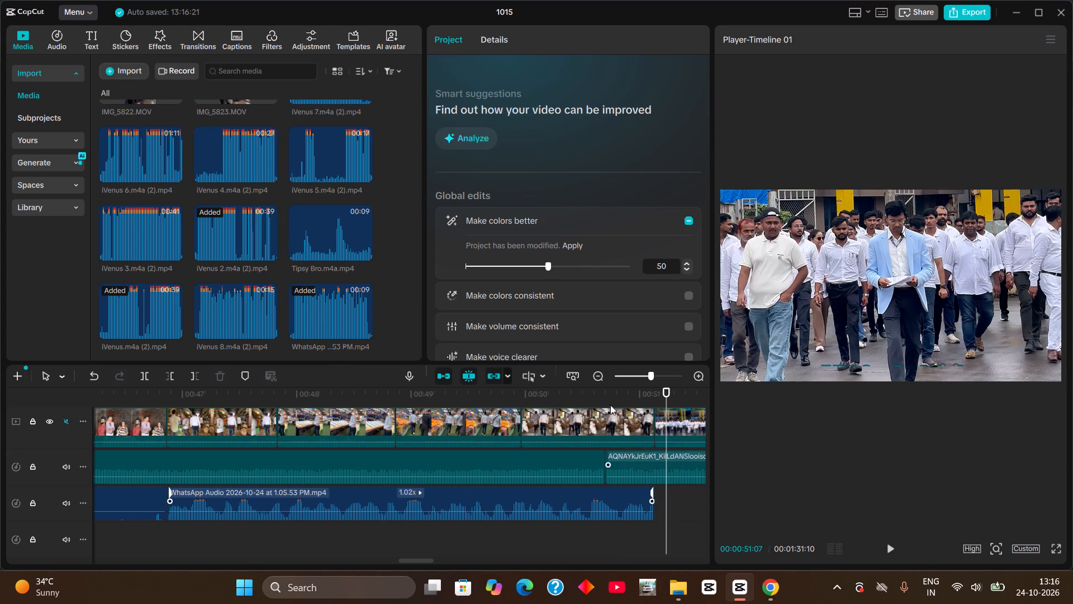
pyautogui.click(585, 391)
pyautogui.press('space')
pyautogui.press('space')
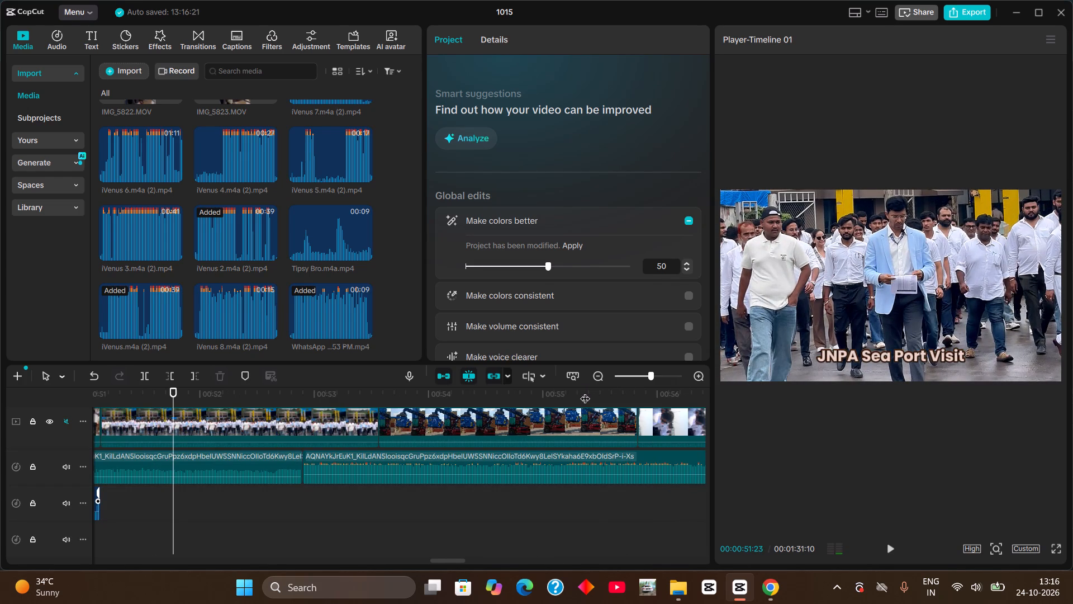
# Paste the cut iVenus 2 voice section at 00:00:51:04, at the start of the JNPA Sea Port Visit shot.
pyautogui.moveTo(138, 396); pyautogui.dragTo(177, 413)
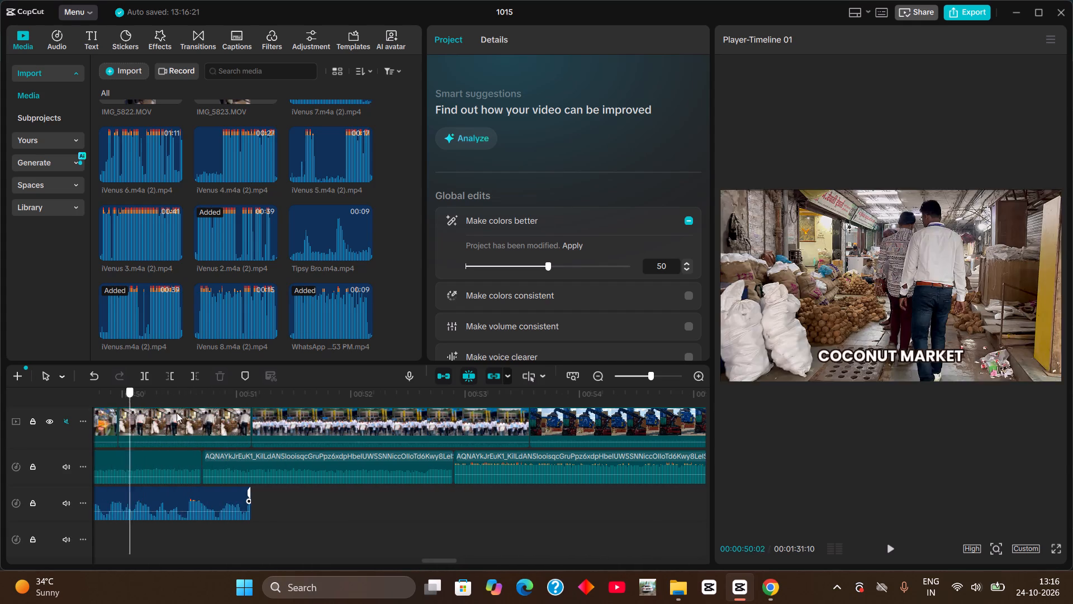
pyautogui.moveTo(177, 413); pyautogui.dragTo(316, 441)
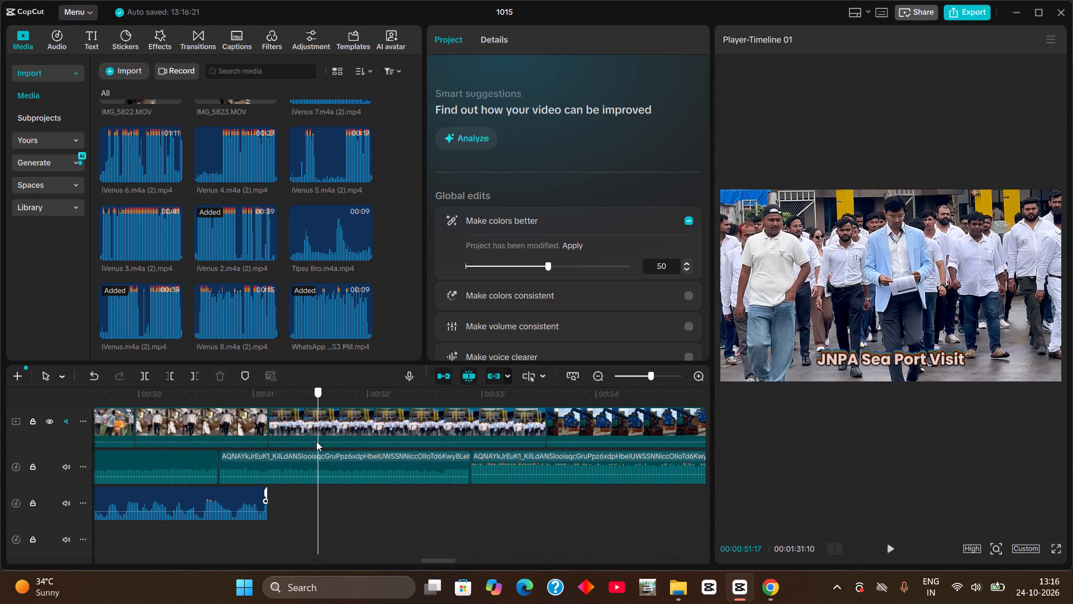
pyautogui.moveTo(316, 441); pyautogui.dragTo(269, 452)
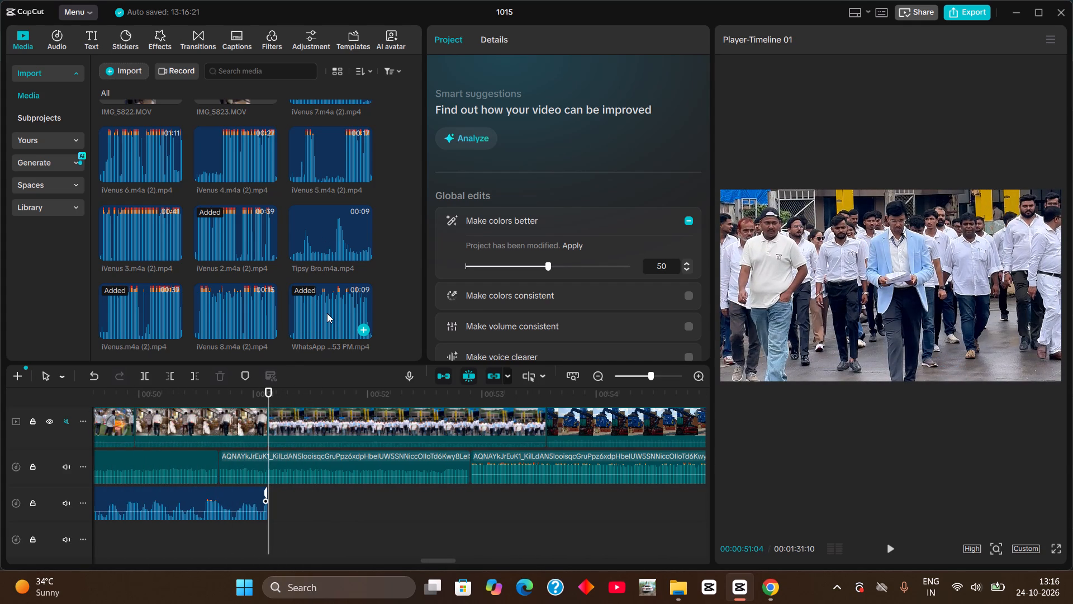
pyautogui.hotkey('ctrl', 'v')
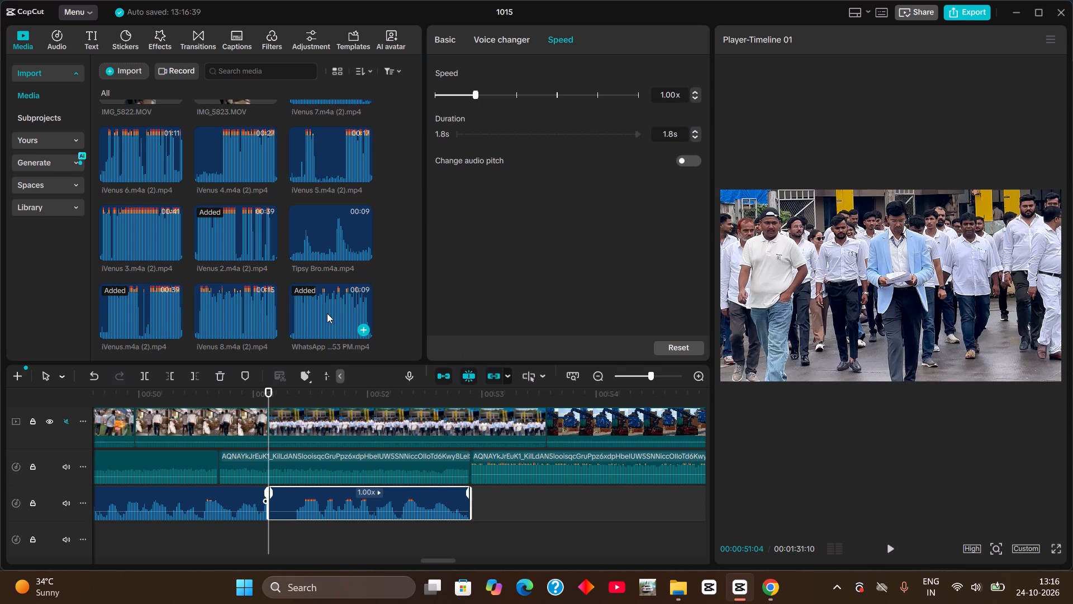
# Delete the iVenus 2 voice section pasted at 00:00:51:04, at the start of the JNPA Sea Port Visit shot.
pyautogui.press('BackSpace')
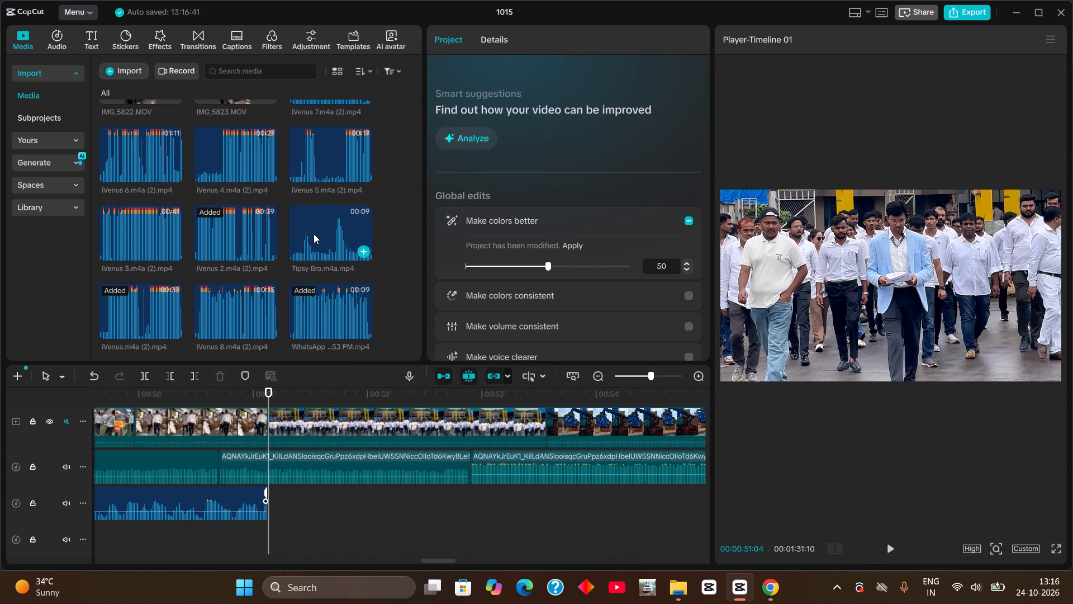
# Preview the imported Tipsy Bro, iVenus 3, iVenus 5 and iVenus 4 audio clips to find the next narration, raising the system volume for listening.
pyautogui.click(314, 234)
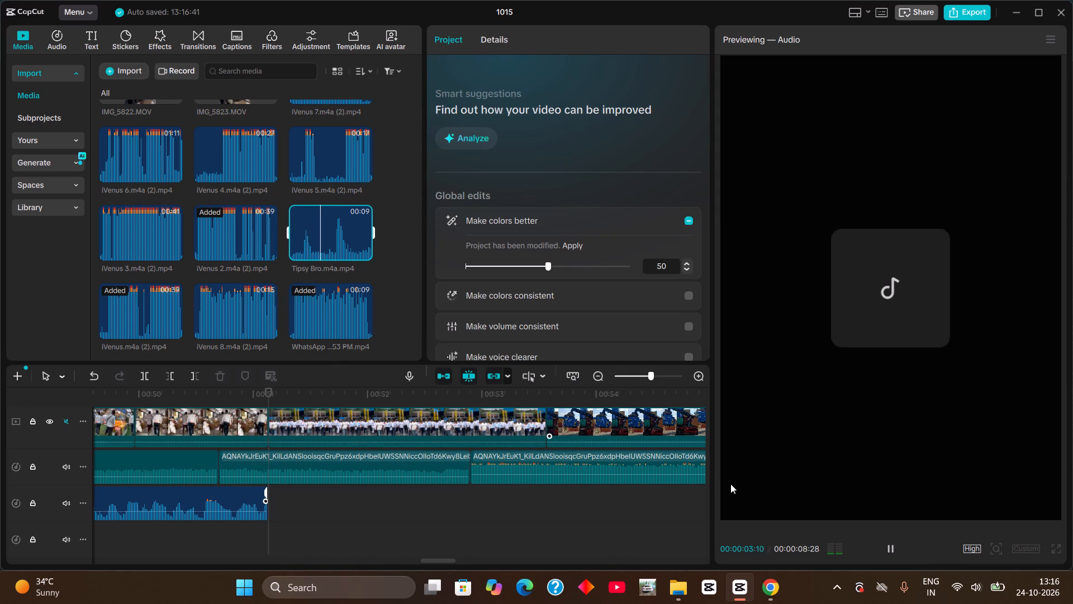
pyautogui.click(974, 587)
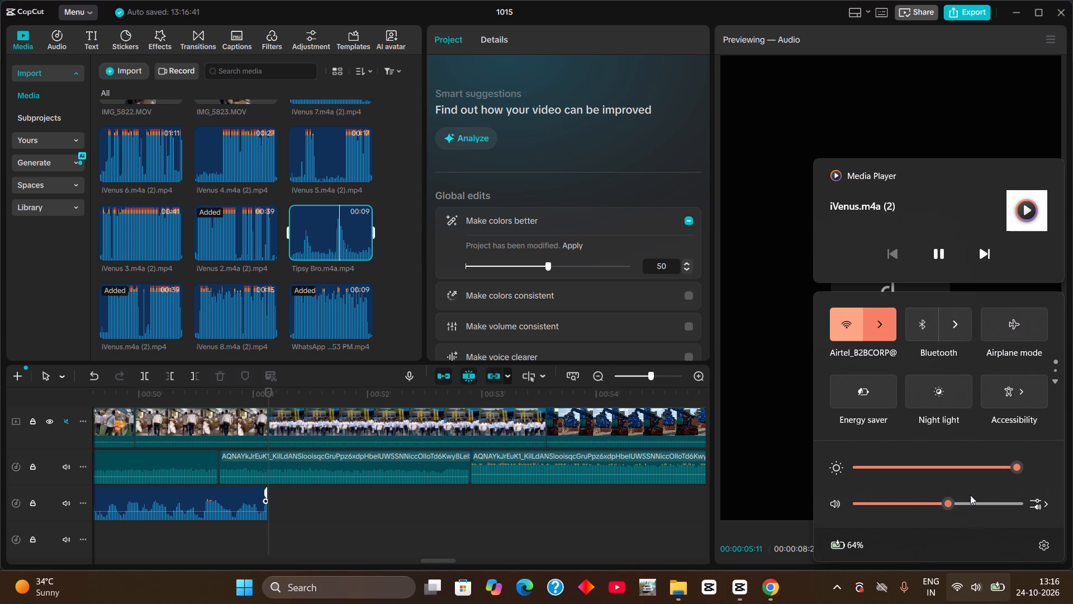
pyautogui.click(972, 506)
pyautogui.click(976, 591)
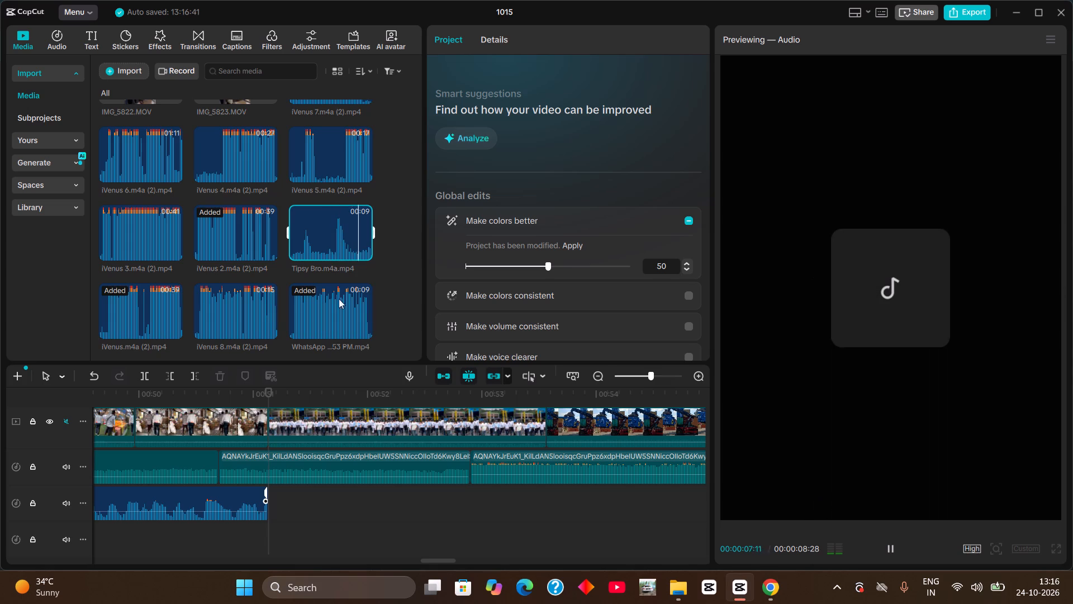
pyautogui.click(126, 240)
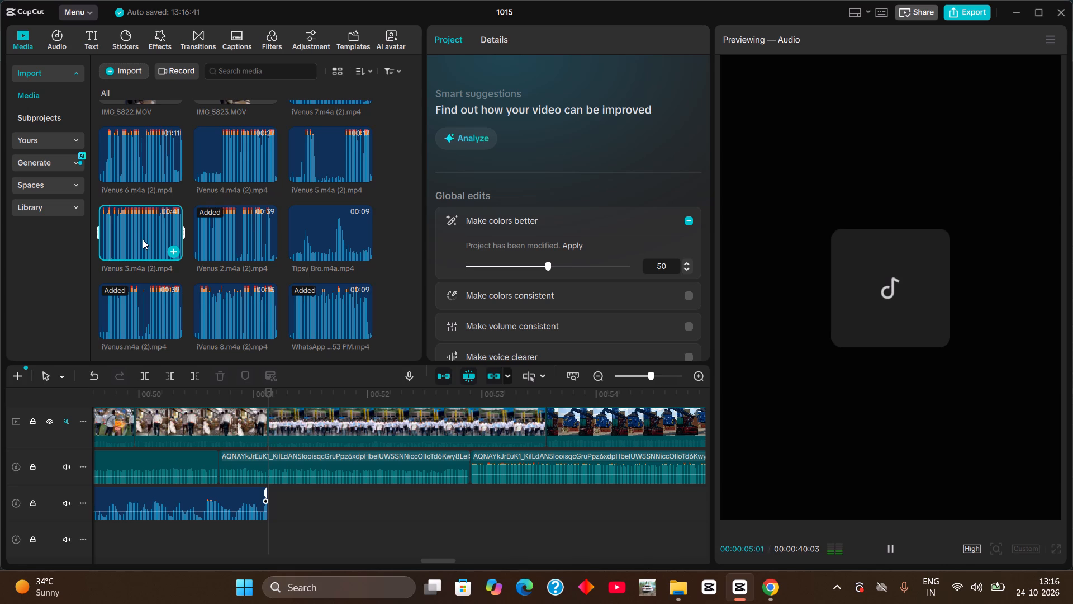
pyautogui.click(339, 155)
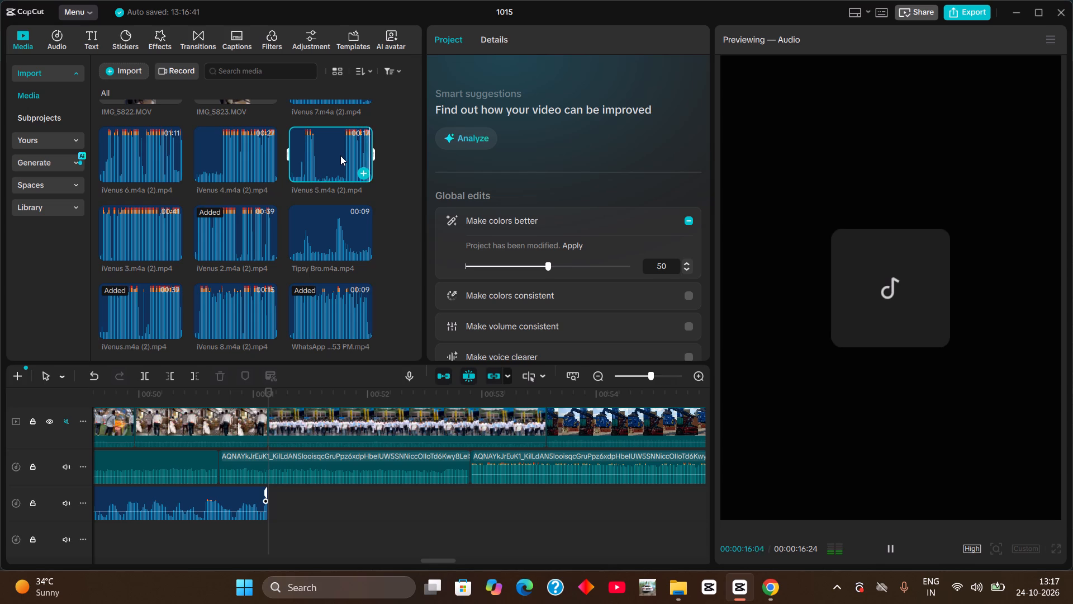
pyautogui.click(239, 150)
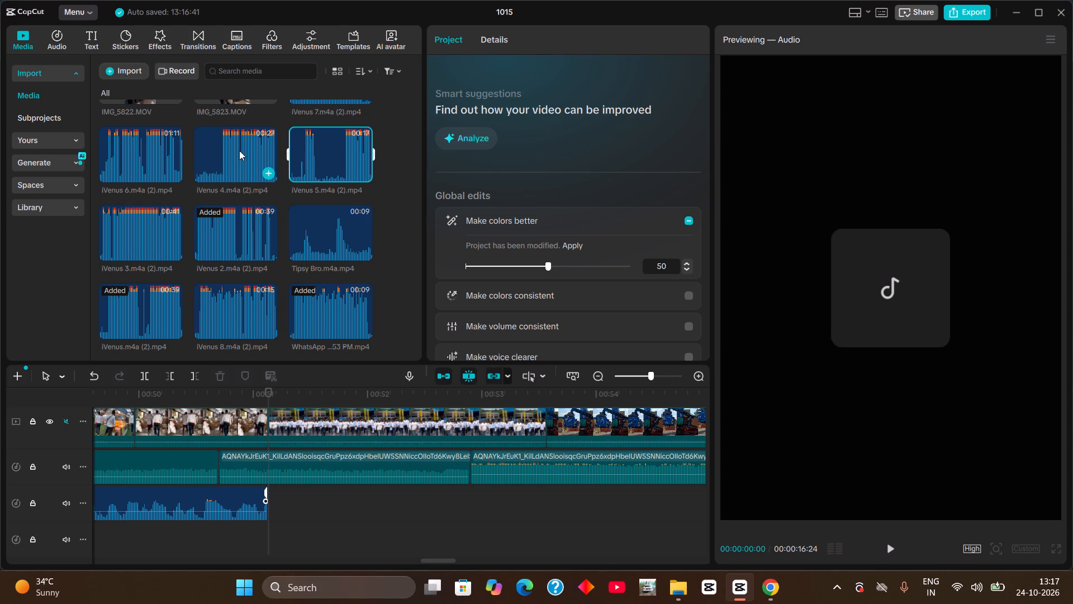
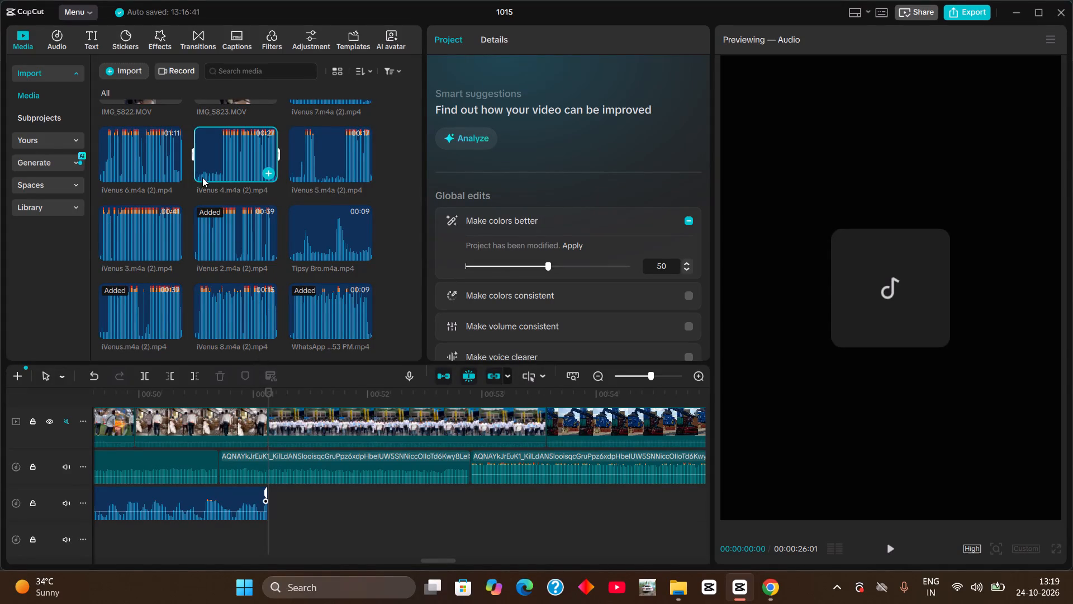
# Listen to the imported iVenus 4, iVenus 5 and iVenus 6 audio clips to find the narration for the JNPA Sea Port Visit shot.
pyautogui.click(234, 164)
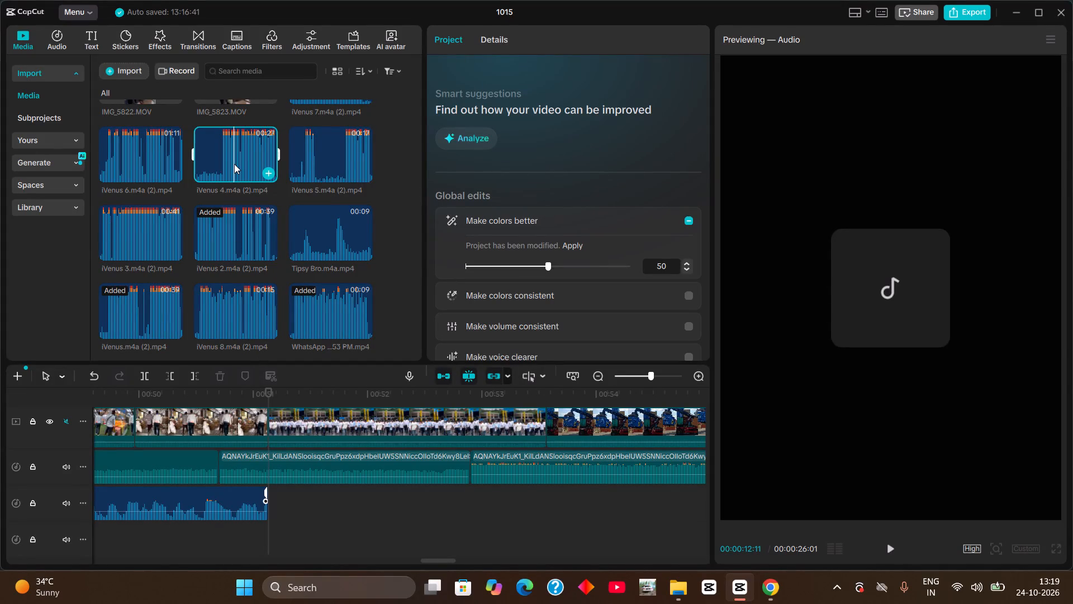
pyautogui.click(234, 164)
pyautogui.click(312, 152)
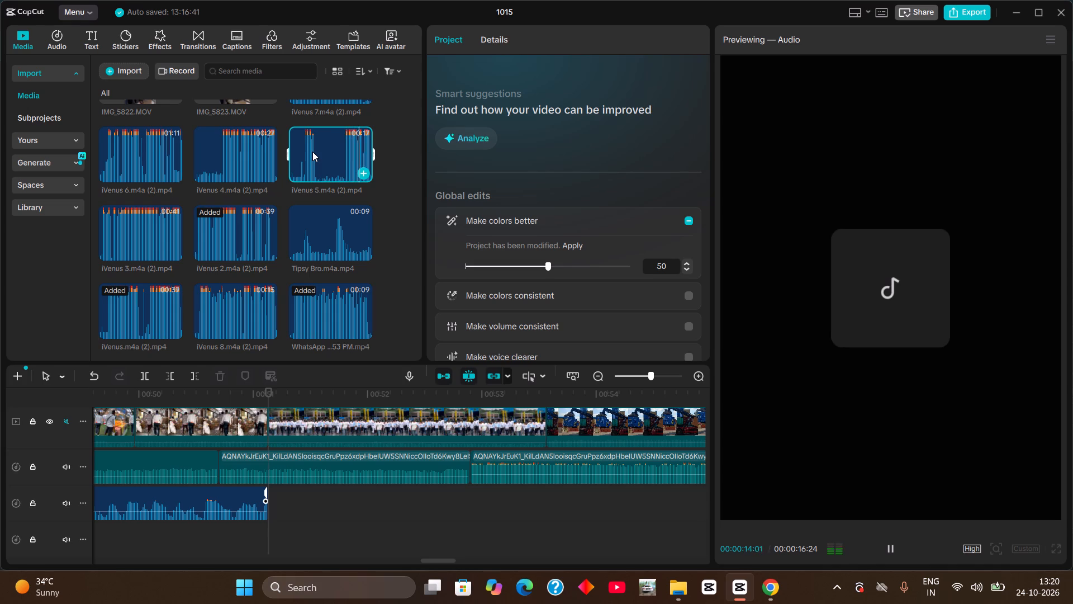
pyautogui.click(239, 155)
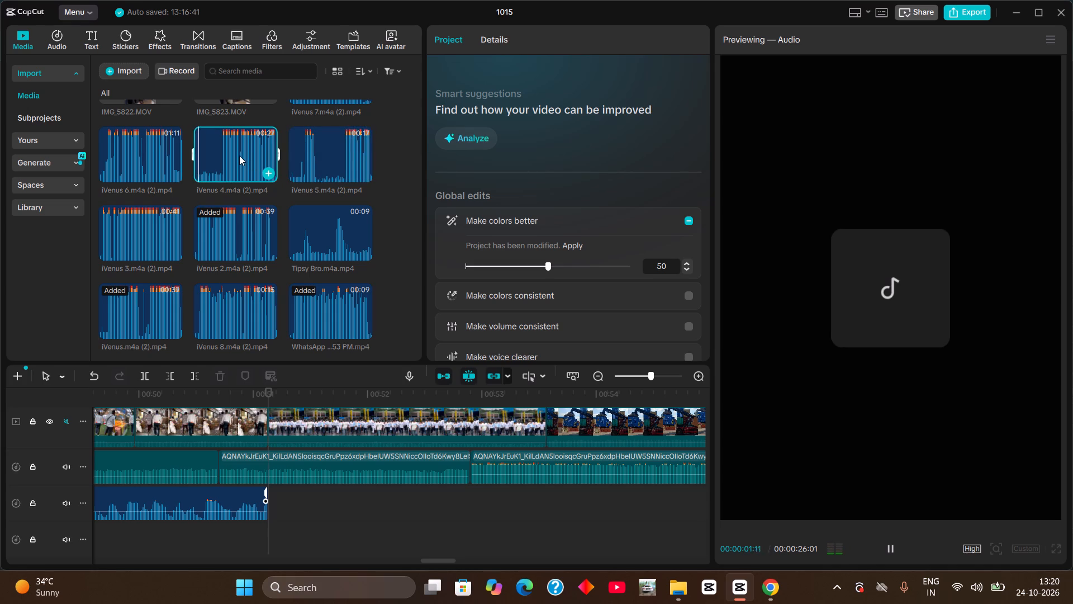
pyautogui.click(110, 160)
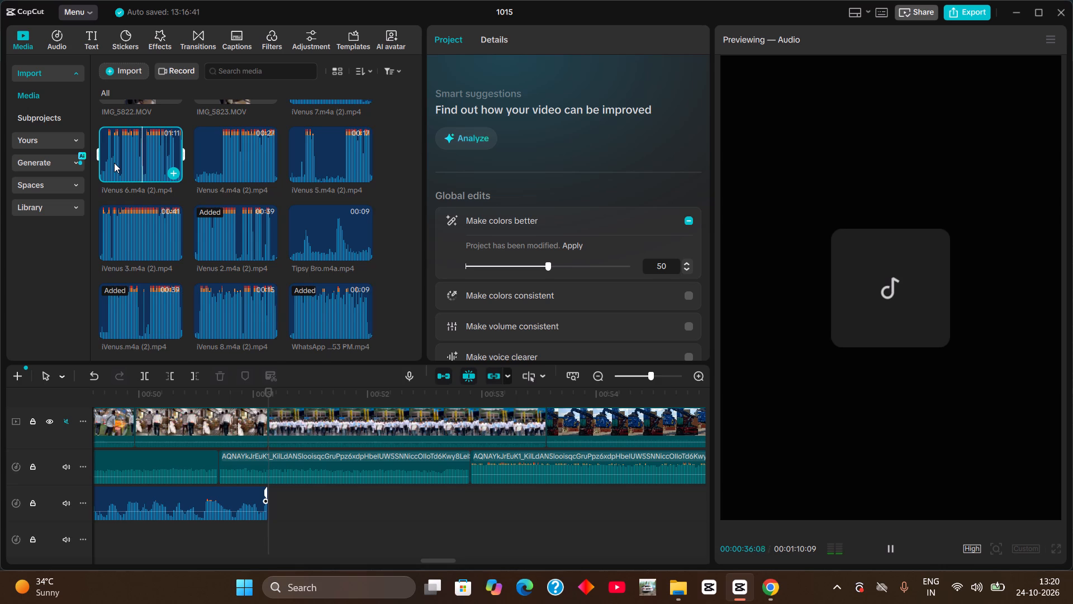
pyautogui.scroll(1, 114, 163)
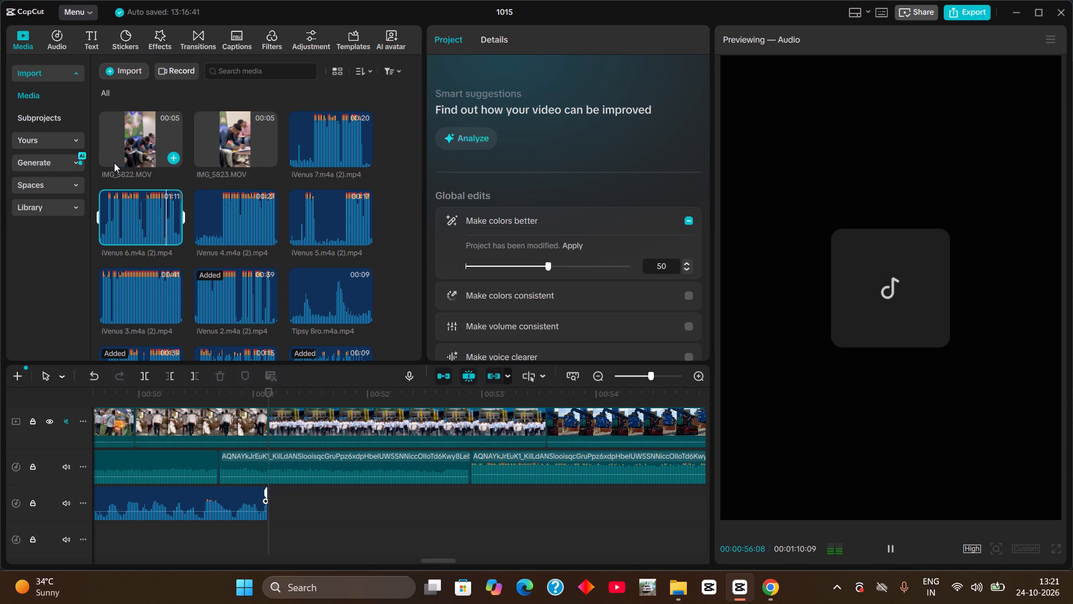
pyautogui.click(249, 239)
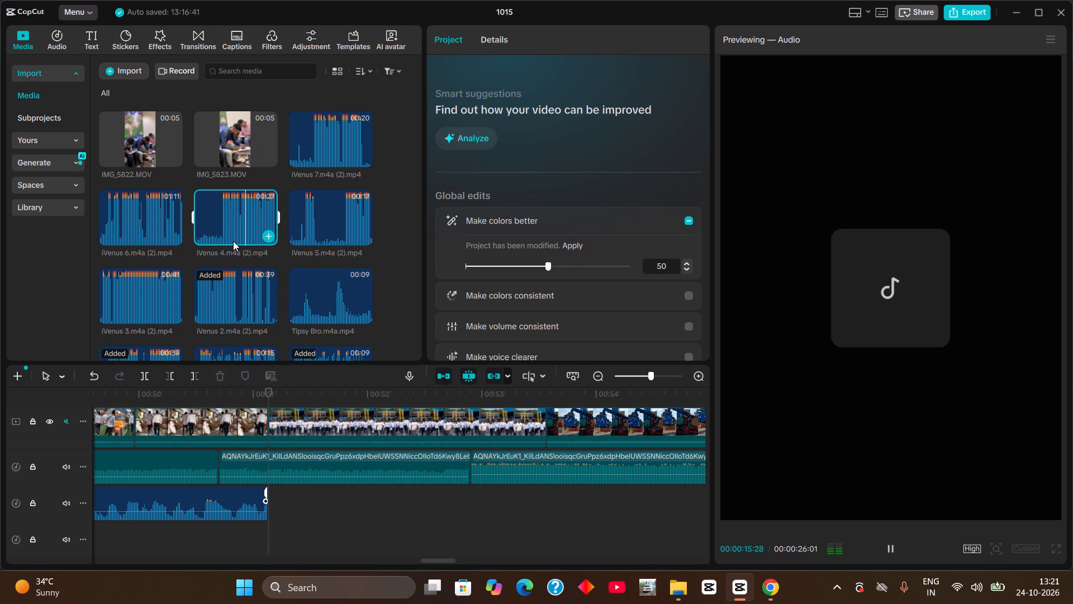
pyautogui.click(315, 238)
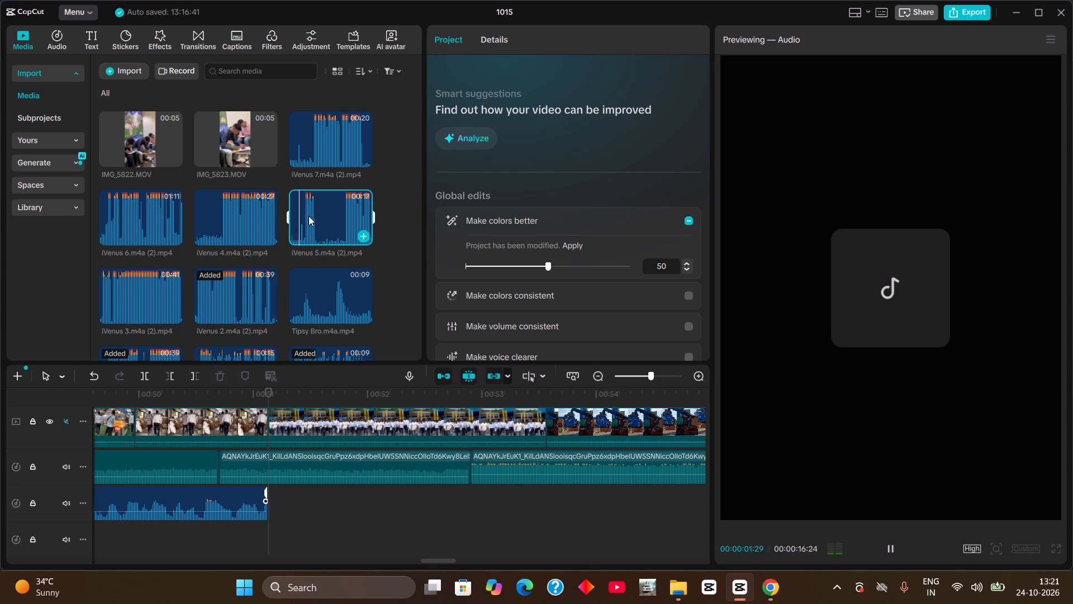
pyautogui.moveTo(265, 216); pyautogui.dragTo(229, 224)
# Add the iVenus 5 audio clip to the voice track just after the WhatsApp voice clip, at about 00:00:51.
pyautogui.moveTo(321, 229); pyautogui.dragTo(274, 510)
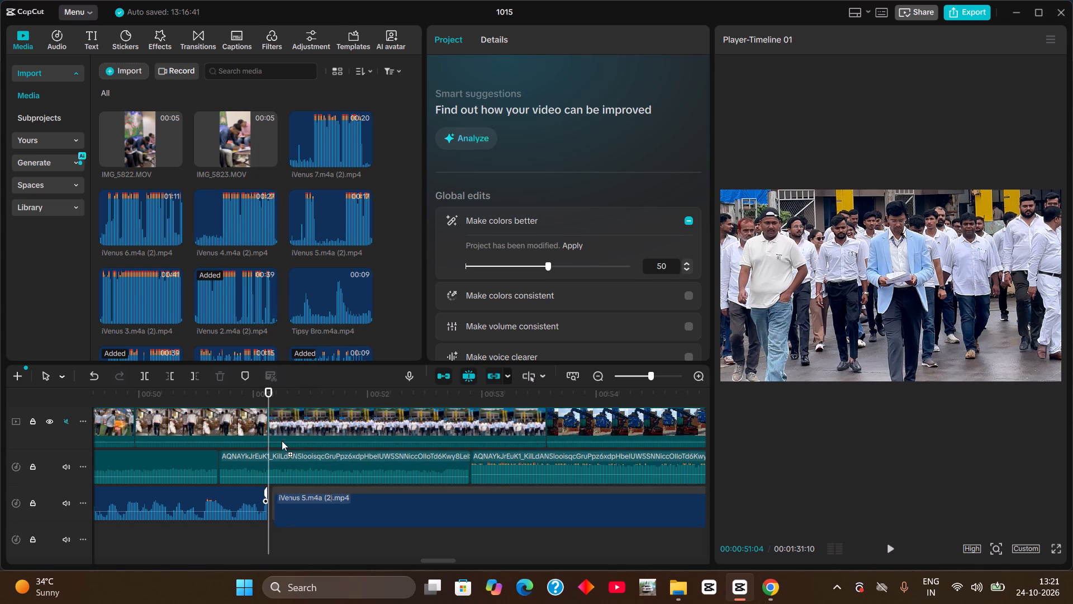
# Split the iVenus 5 clip at 00:01:02:15, where its final spoken section starts, and delete the part before the cut.
pyautogui.moveTo(277, 393); pyautogui.dragTo(735, 463)
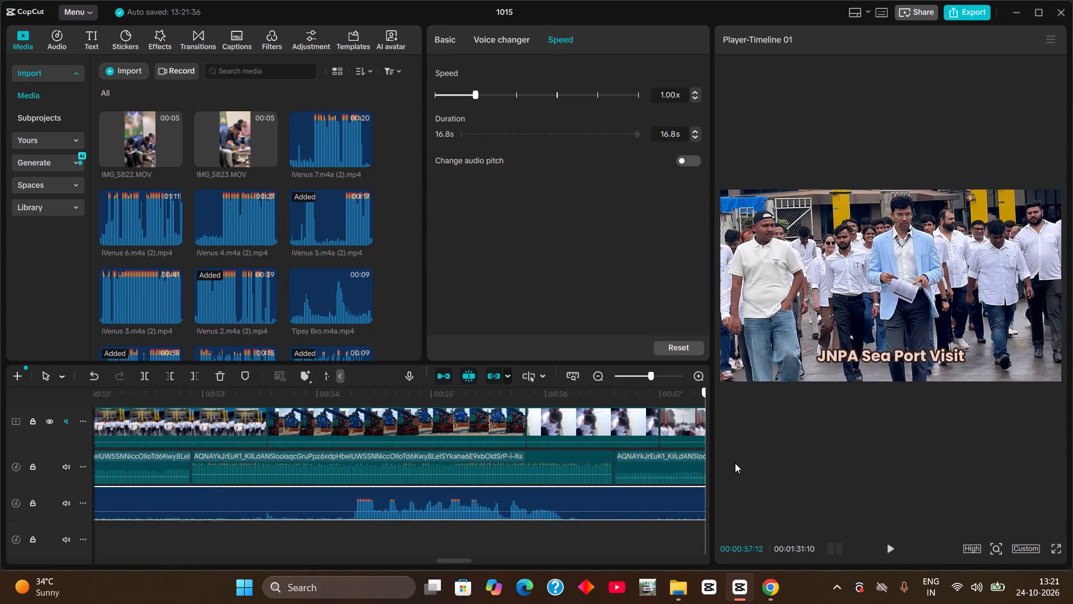
pyautogui.moveTo(735, 463); pyautogui.dragTo(187, 468)
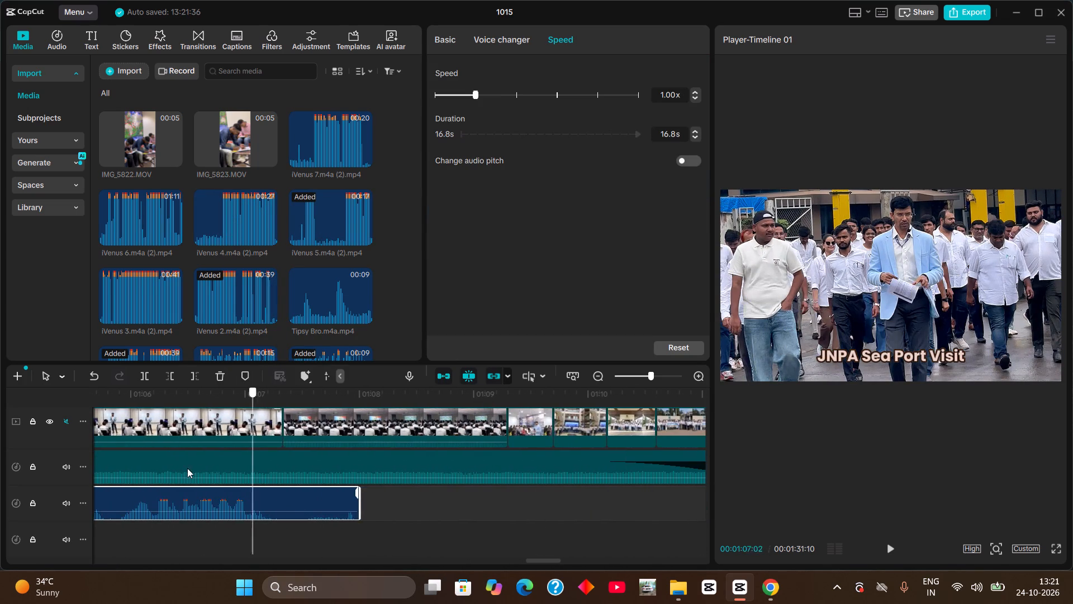
pyautogui.moveTo(187, 468); pyautogui.dragTo(276, 507)
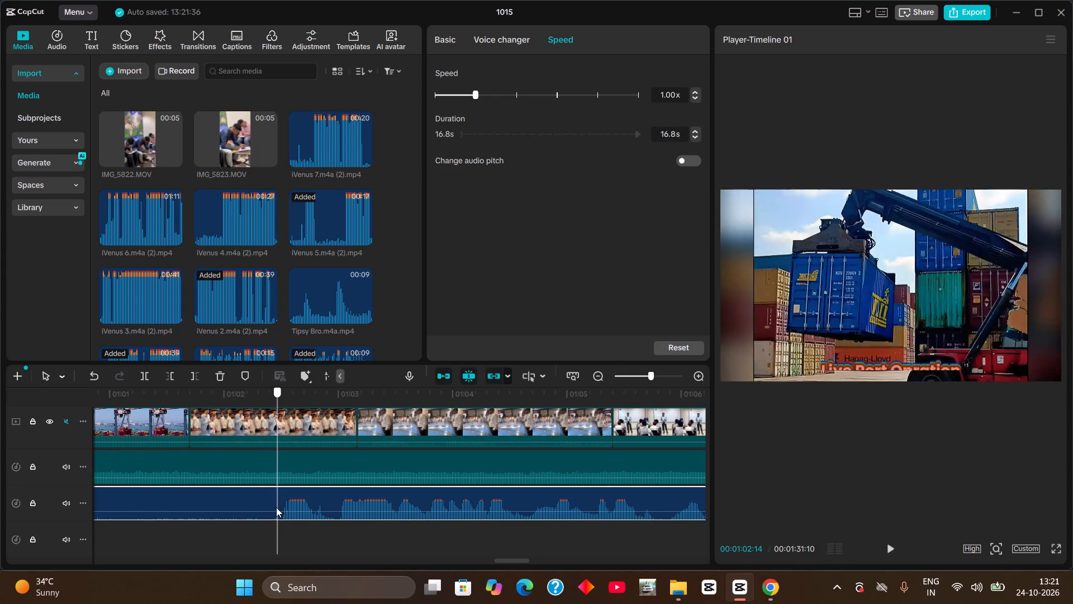
pyautogui.moveTo(276, 507); pyautogui.dragTo(281, 510)
pyautogui.hotkey('ctrl', 'b')
pyautogui.click(233, 504)
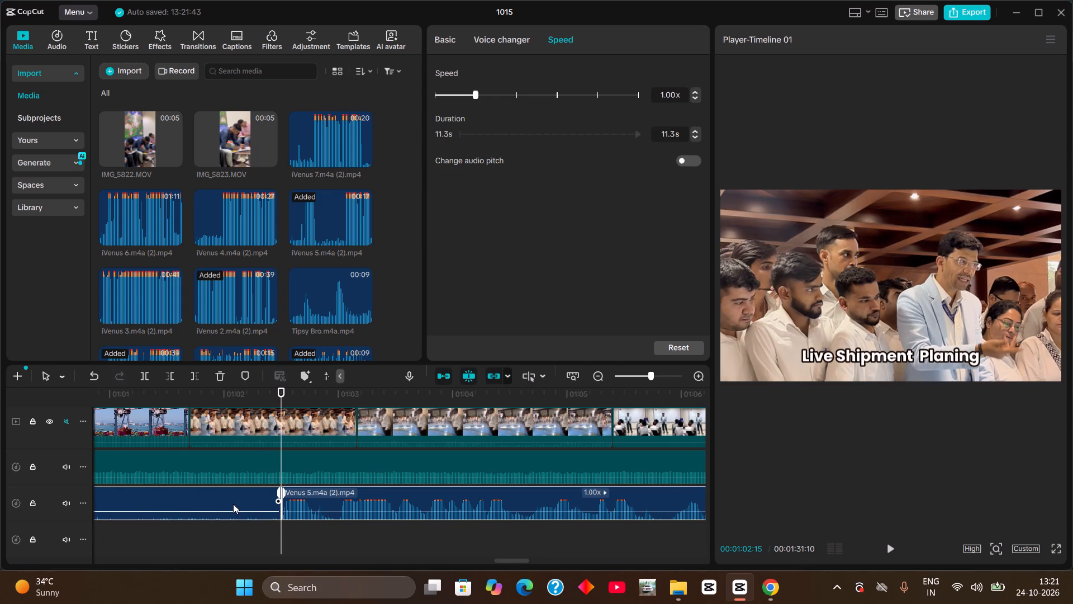
pyautogui.press('BackSpace')
# Move the remaining iVenus 5 section directly against the end of the WhatsApp voice clip, at the start of the JNPA Sea Port Visit shot.
pyautogui.moveTo(317, 501); pyautogui.dragTo(94, 497)
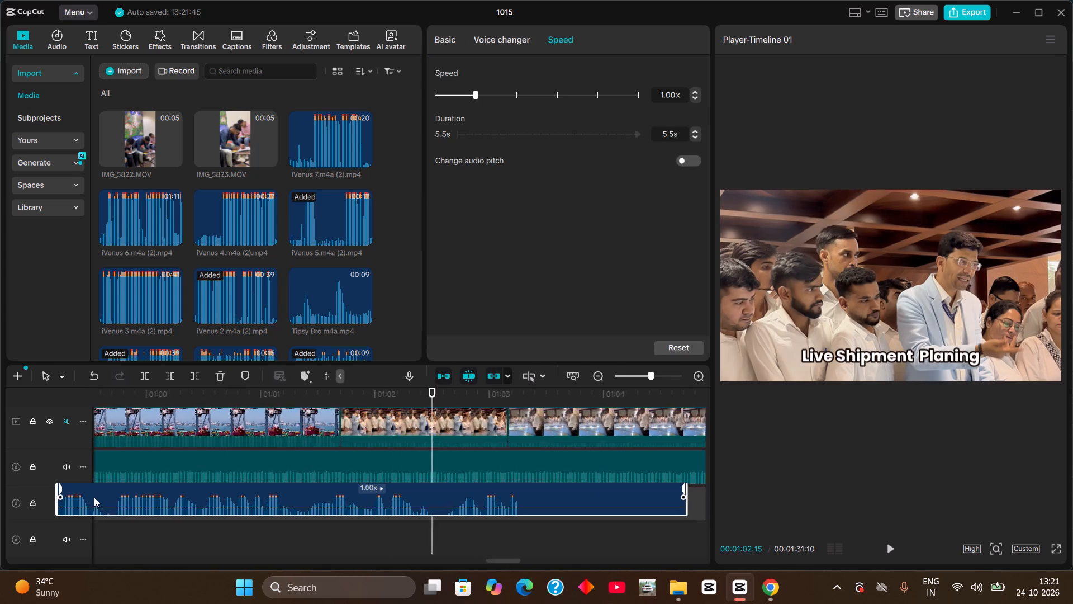
pyautogui.moveTo(94, 497); pyautogui.dragTo(429, 513)
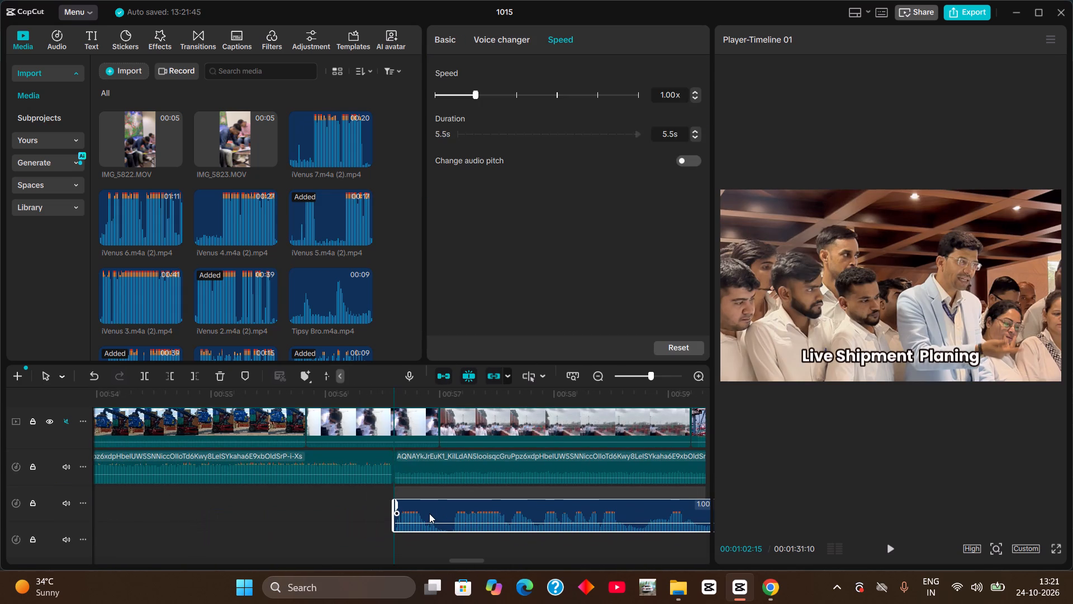
pyautogui.moveTo(429, 513); pyautogui.dragTo(143, 515)
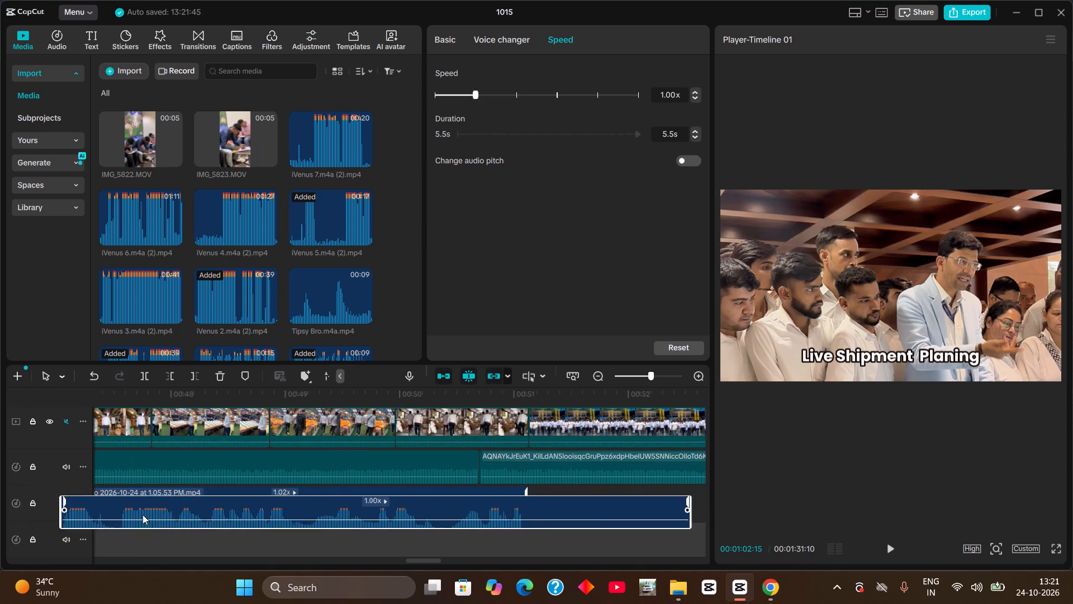
pyautogui.moveTo(143, 515); pyautogui.dragTo(569, 508)
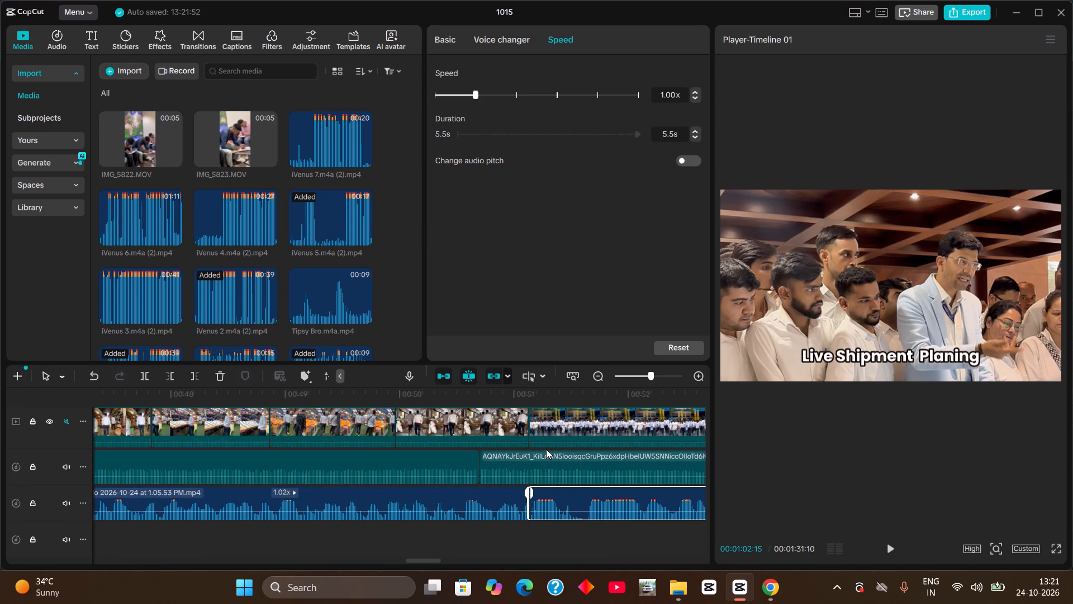